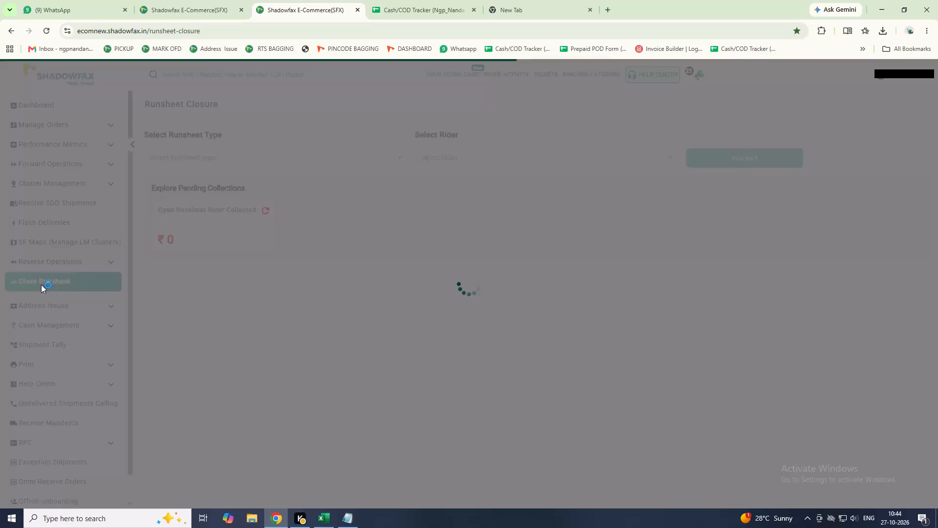
# Open the runsheet closure for runsheet type Forward and the rider found by searching "atul".
pyautogui.click(193, 150)
pyautogui.click(202, 175)
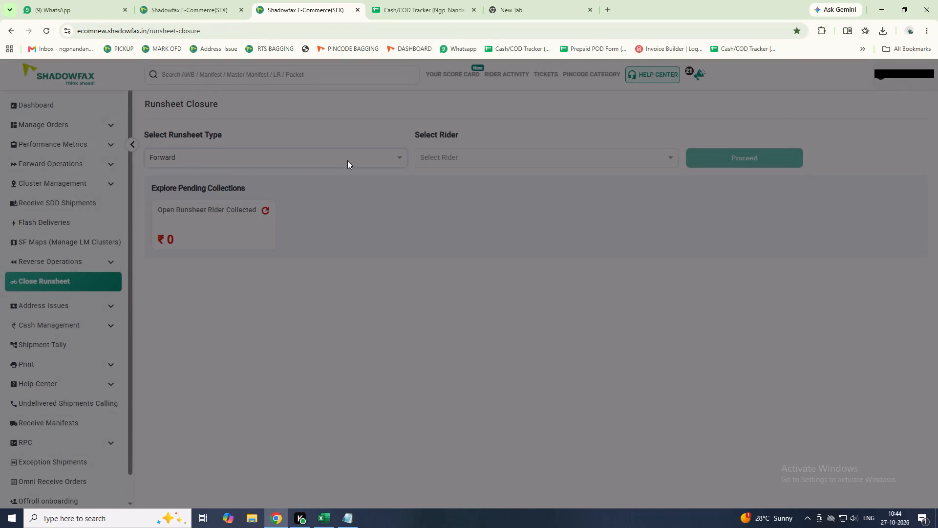
pyautogui.click(444, 145)
pyautogui.click(444, 152)
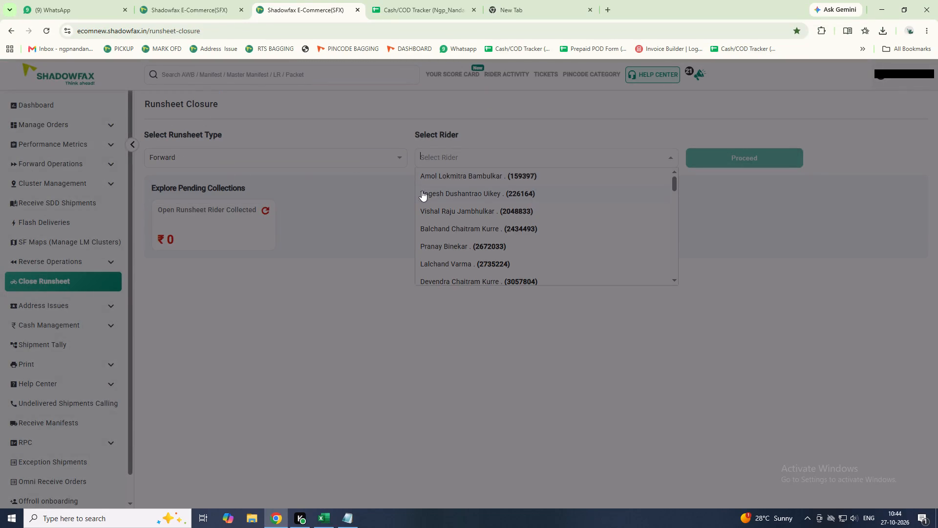
pyautogui.write('atul')
pyautogui.press('Return')
pyautogui.press('Tab')
pyautogui.press('Return')
pyautogui.press('Tab')
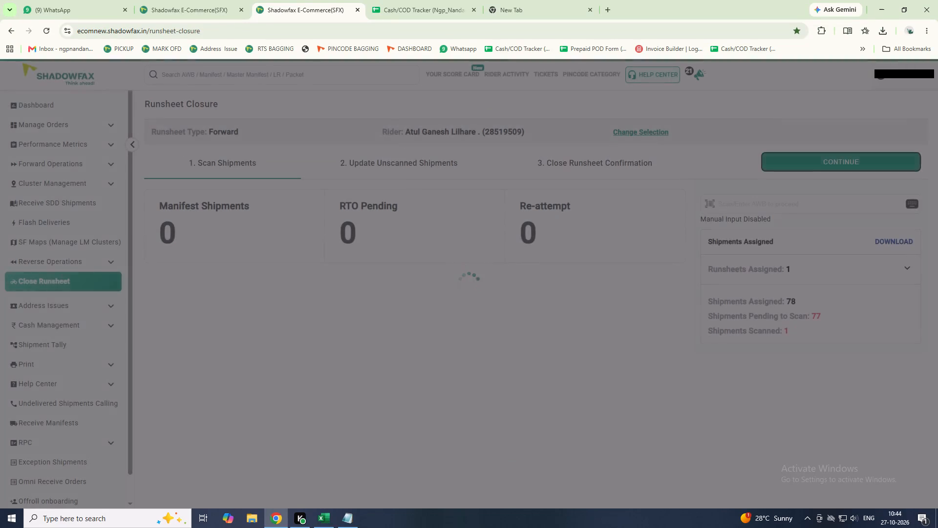
# Download the rider's assigned shipments list and open the downloaded CSV file in Excel.
pyautogui.click(895, 241)
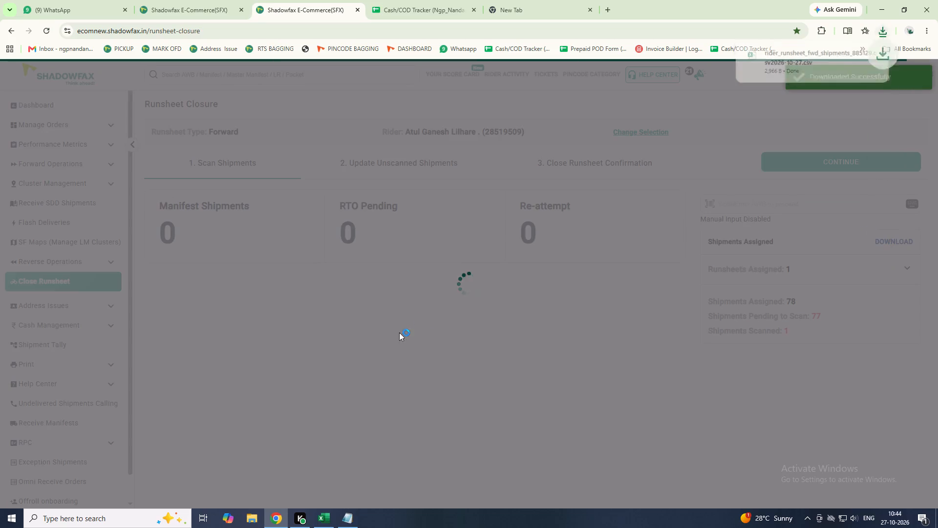
pyautogui.click(761, 71)
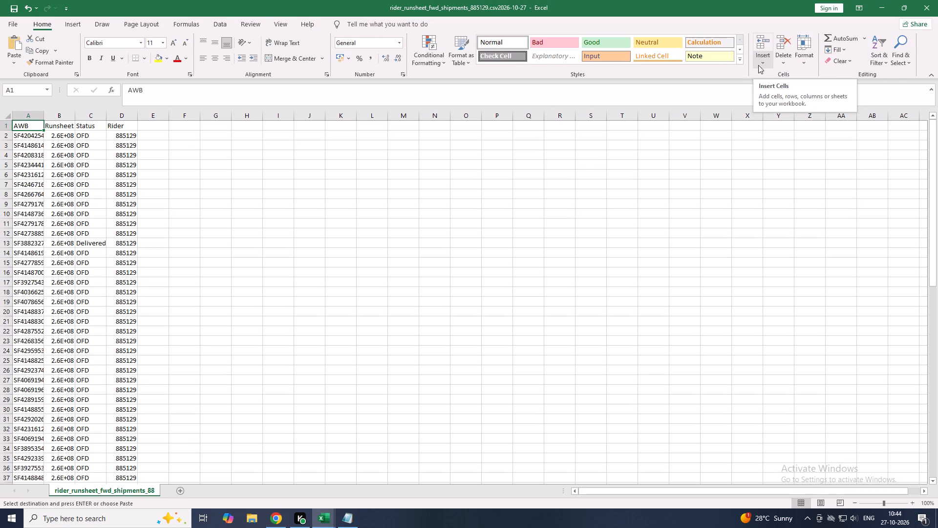
# Add filters to the shipment data and filter the Status column to show only OFD.
pyautogui.click(45, 193)
pyautogui.hotkey('ctrl', 'a')
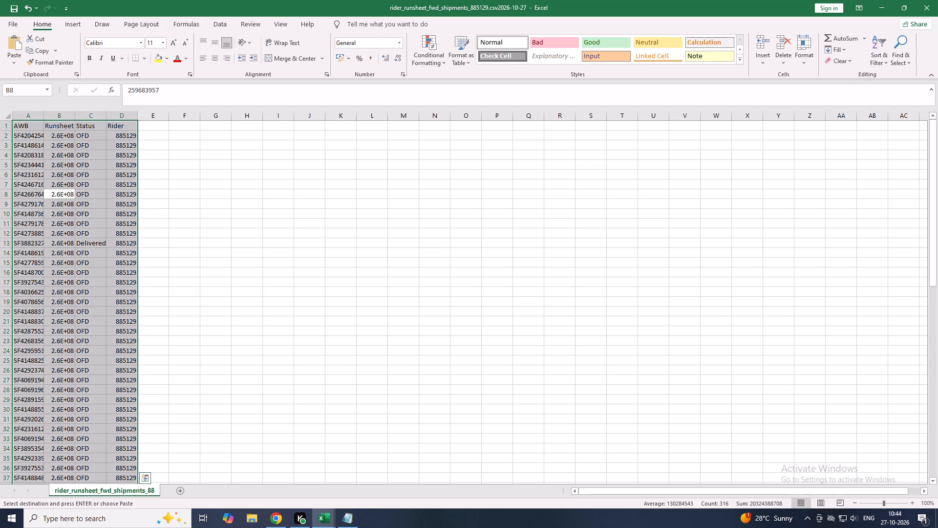
pyautogui.hotkey('ctrl', 'shift', 'l')
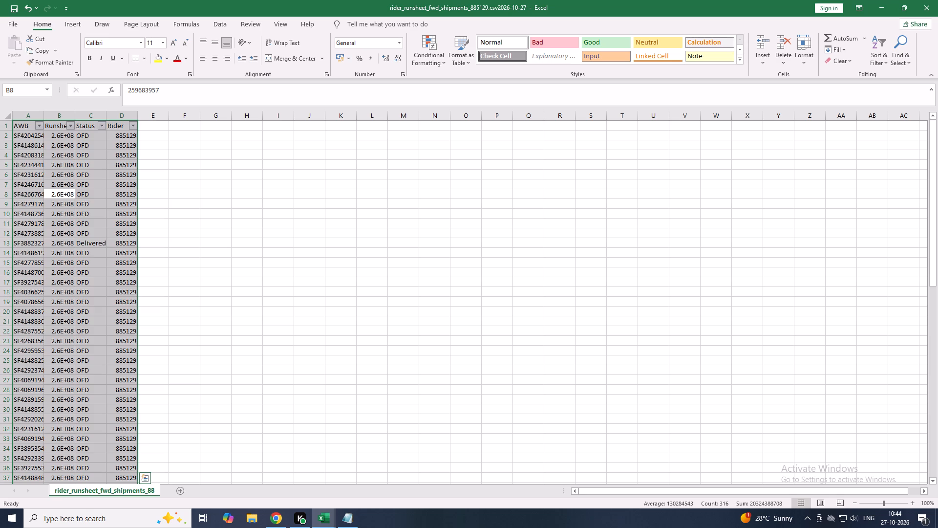
pyautogui.click(100, 127)
pyautogui.click(37, 251)
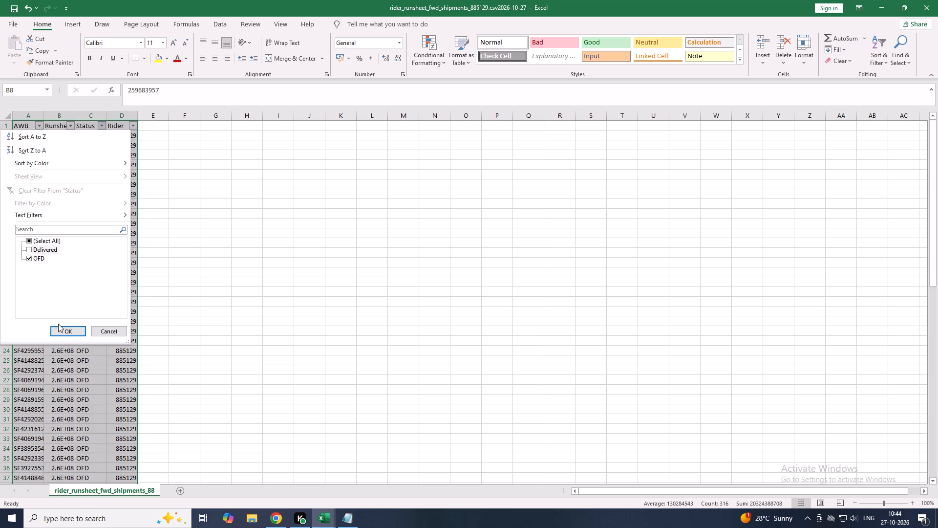
pyautogui.click(59, 328)
pyautogui.click(384, 299)
# Copy all the filtered AWB numbers from the AWB column, starting at cell A2 and leaving out the header.
pyautogui.click(21, 137)
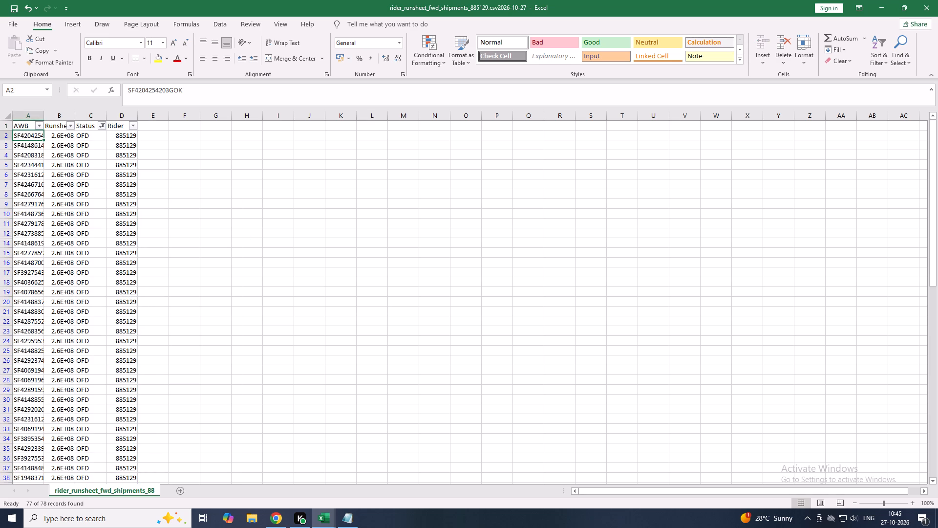
pyautogui.hotkey('ctrl', 'shift', 'Down')
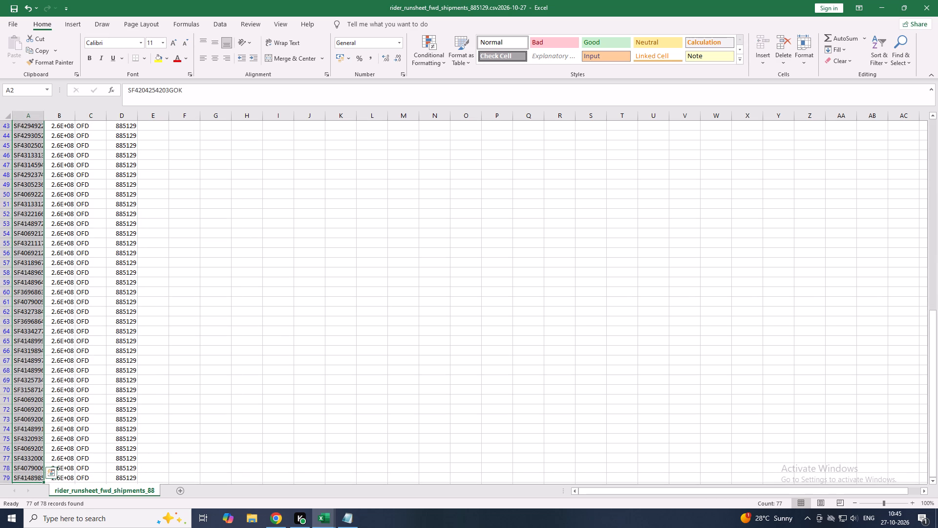
pyautogui.hotkey('ctrl', 'c')
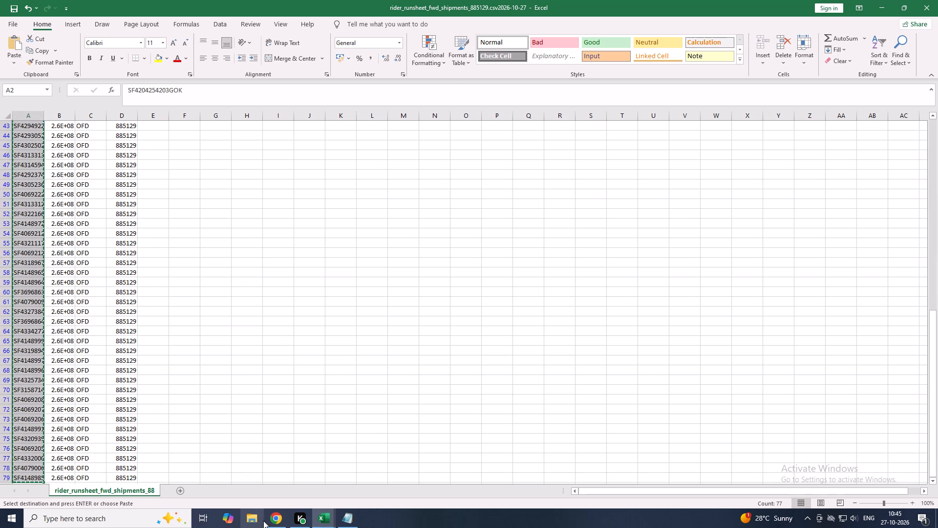
# Switch to the empty new tab in Chrome and search for "mobile barcode generator".
pyautogui.click(274, 519)
pyautogui.click(514, 0)
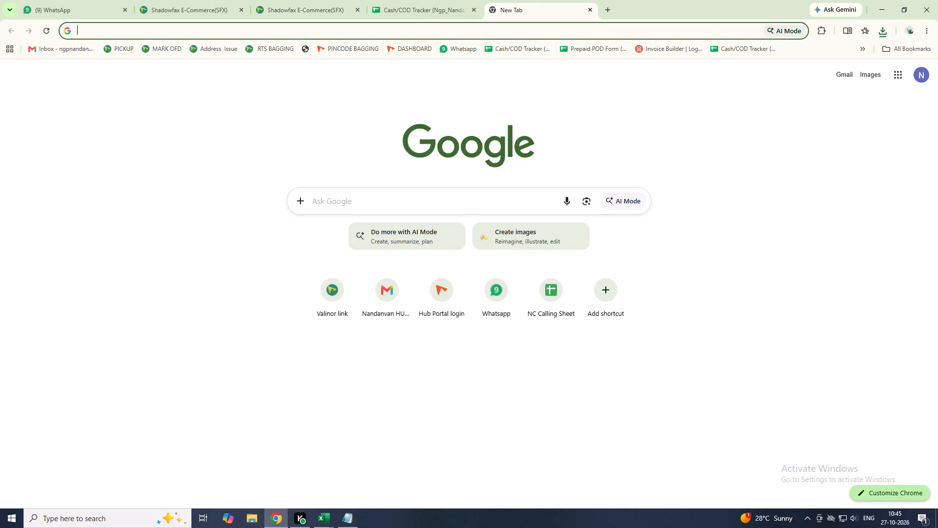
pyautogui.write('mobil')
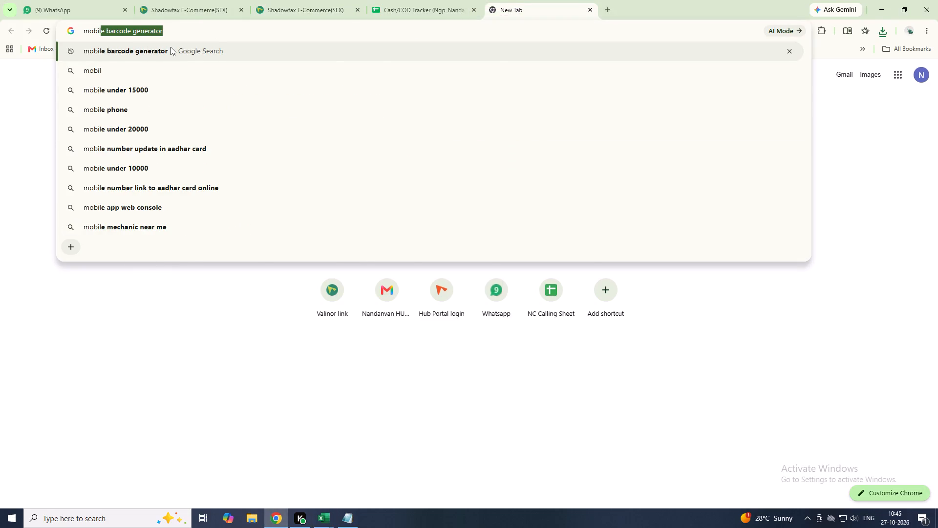
# Run the suggested web search for "mobile barcode generator".
pyautogui.click(171, 48)
# Switch to the empty untitled Notepad window and close it.
pyautogui.click(340, 522)
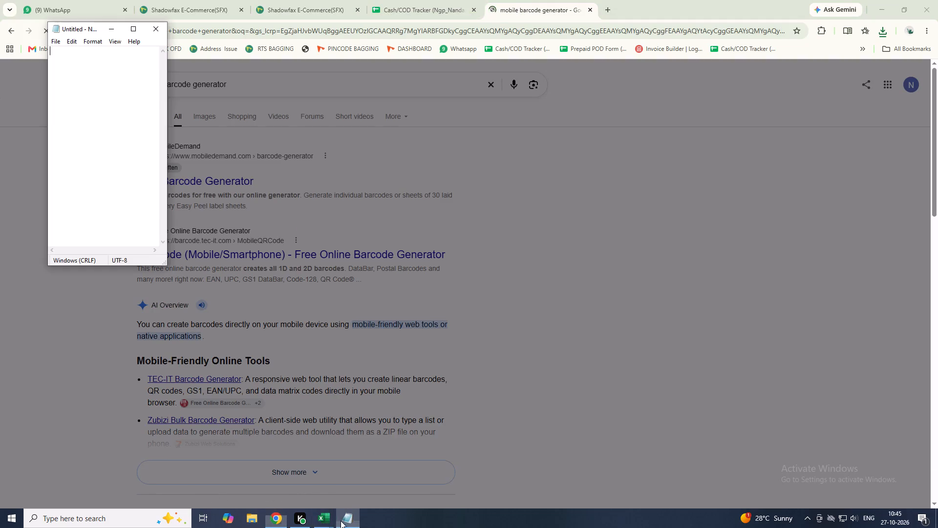
pyautogui.click(157, 30)
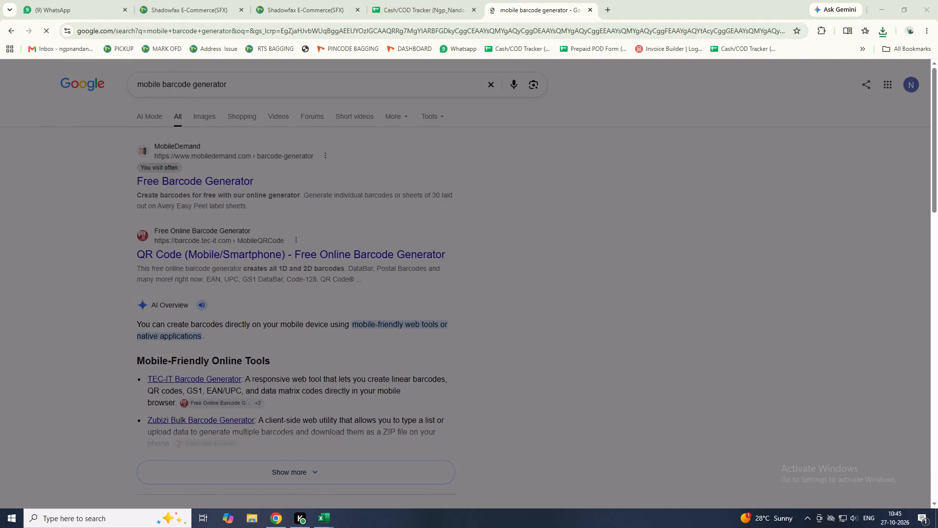
# Switch to the Book1 workbook in Excel and close it without saving its changes.
pyautogui.click(328, 519)
pyautogui.click(295, 495)
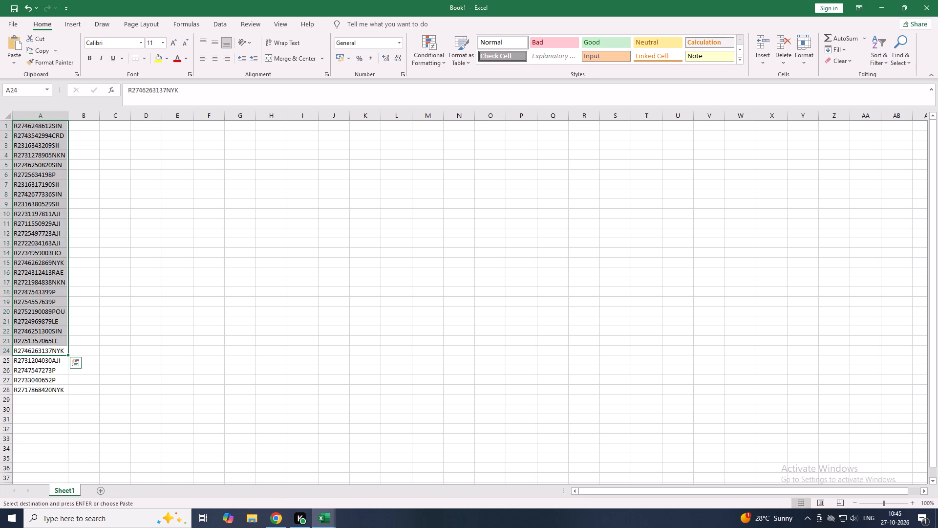
pyautogui.click(937, 0)
pyautogui.click(468, 270)
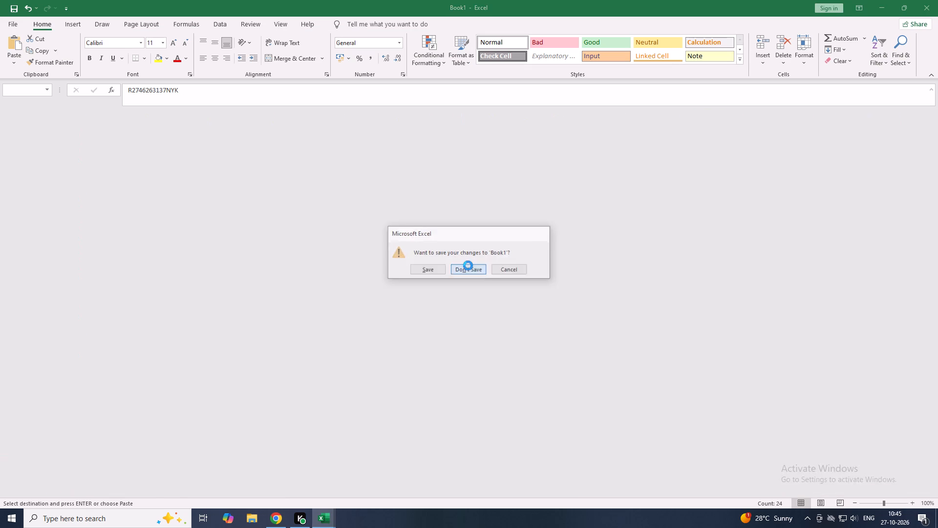
# Return to Chrome, open MobileDemand's Free Barcode Generator result, and choose a barcode sheet with Code 128 symbology.
pyautogui.click(272, 522)
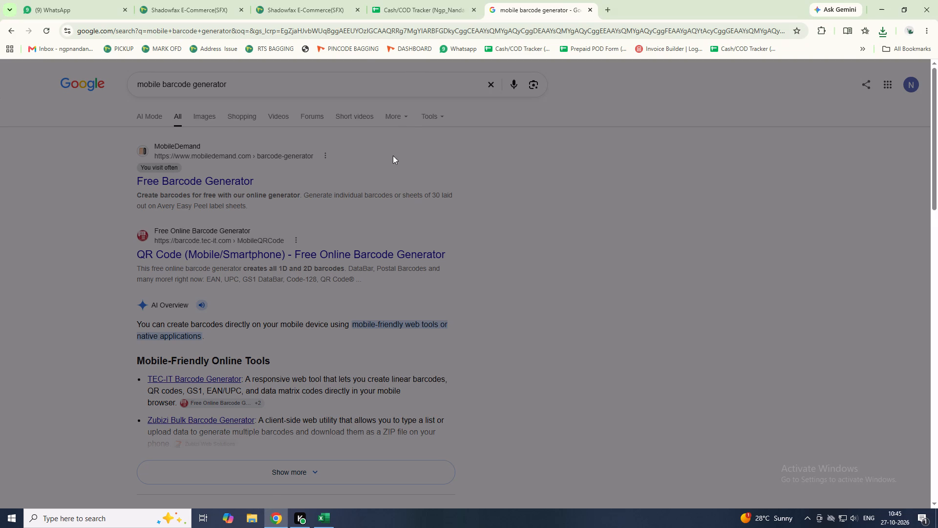
pyautogui.click(205, 186)
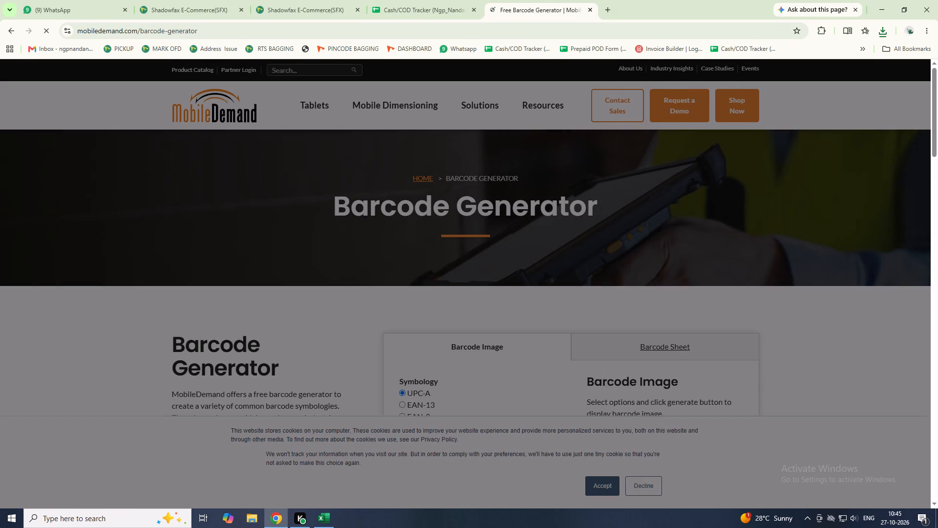
pyautogui.click(649, 341)
pyautogui.scroll(-3, 570, 383)
pyautogui.click(407, 361)
pyautogui.scroll(-3, 407, 362)
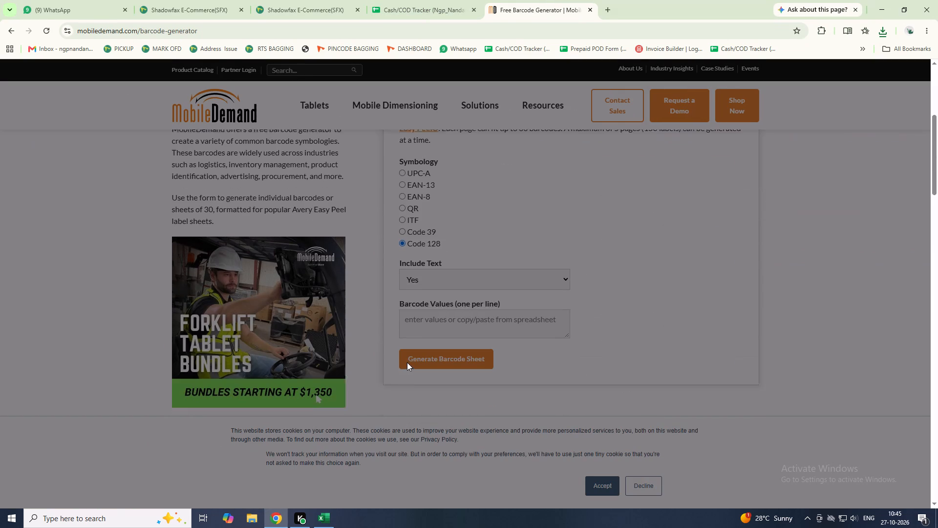
# Paste the copied AWB numbers into the barcode values and generate the barcode sheet.
pyautogui.click(438, 290)
pyautogui.hotkey('ctrl', 'v')
pyautogui.click(432, 348)
pyautogui.click(431, 368)
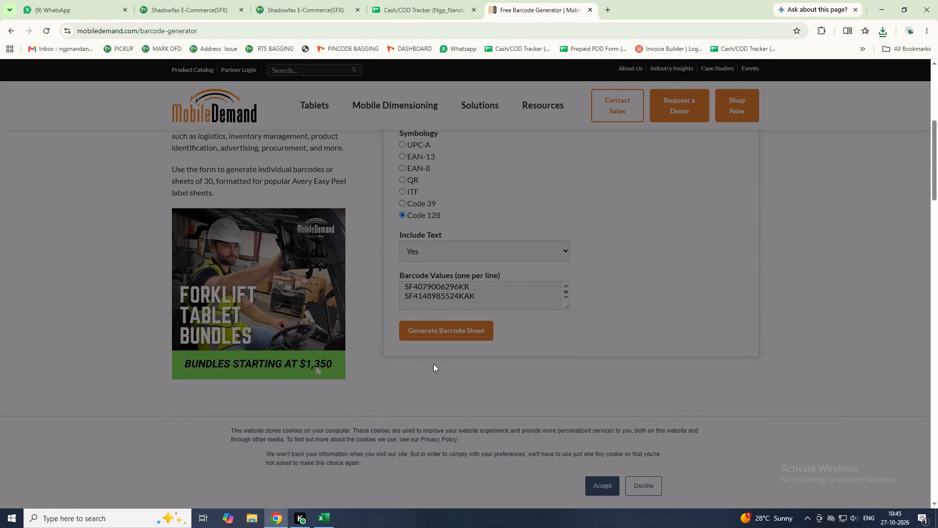
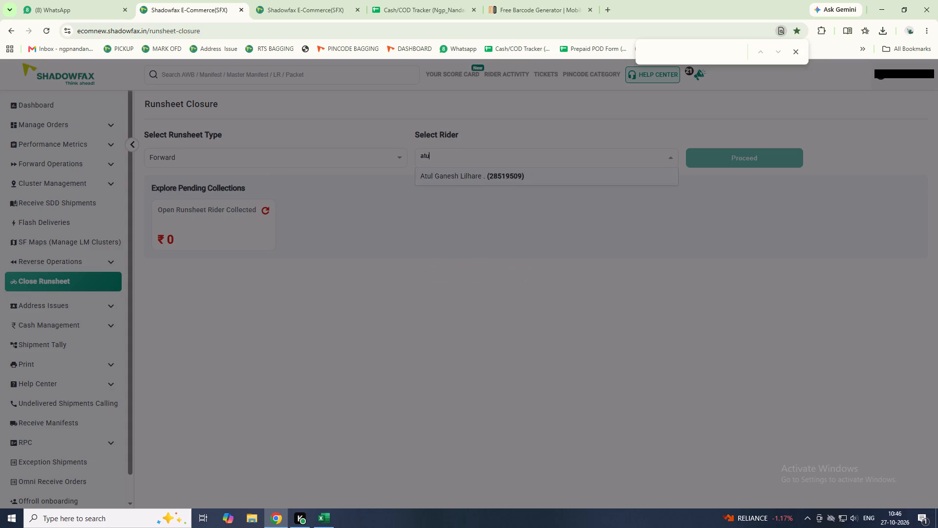
# Select the rider matching "atul" and proceed with the Forward runsheet closure.
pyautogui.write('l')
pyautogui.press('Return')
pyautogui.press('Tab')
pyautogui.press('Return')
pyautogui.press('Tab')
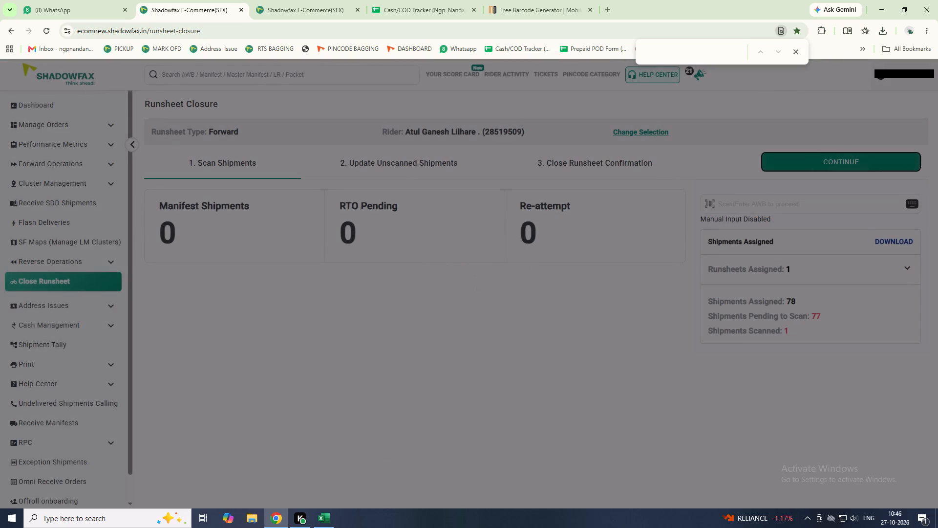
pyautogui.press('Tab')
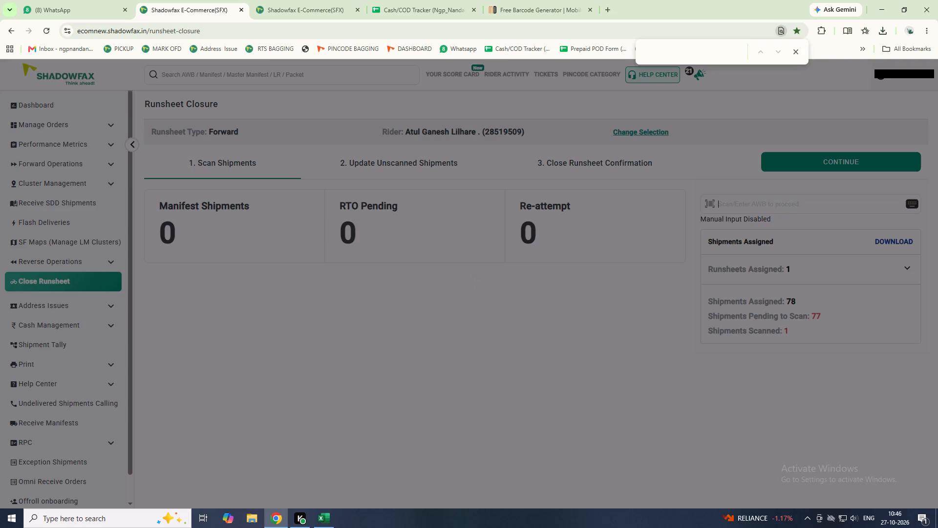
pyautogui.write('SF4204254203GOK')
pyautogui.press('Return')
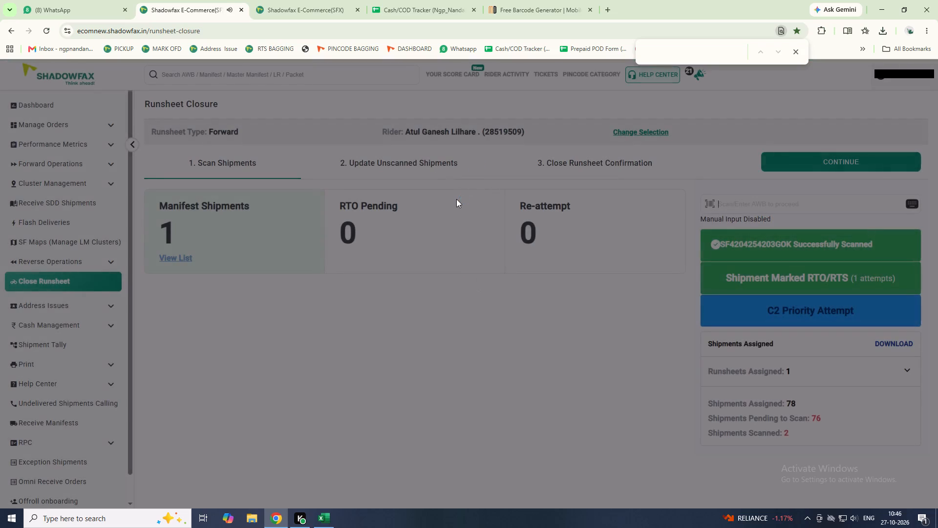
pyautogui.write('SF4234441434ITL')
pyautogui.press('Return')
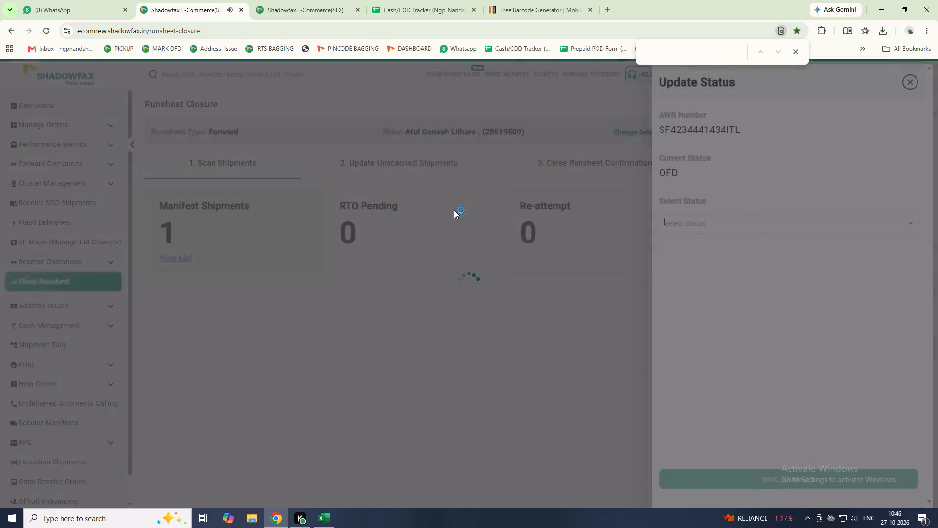
pyautogui.click(664, 227)
pyautogui.click(675, 240)
pyautogui.click(677, 279)
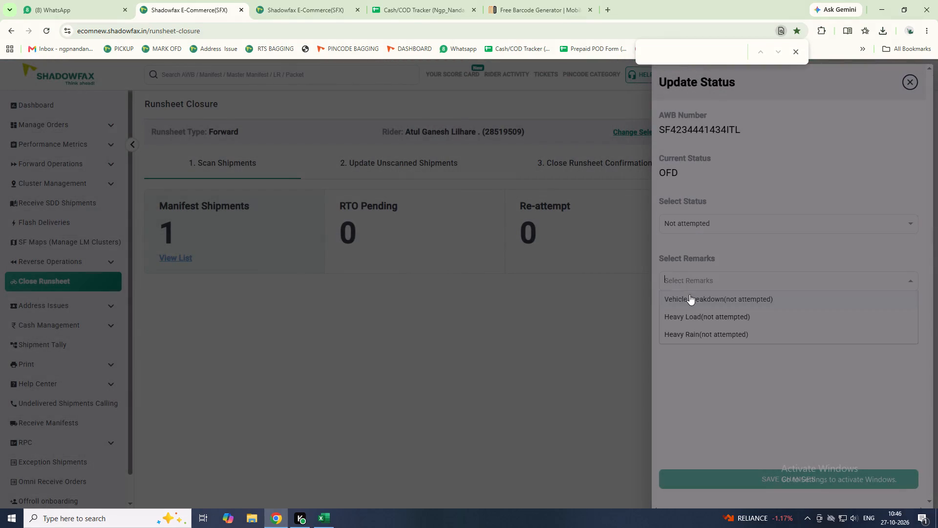
pyautogui.click(689, 294)
pyautogui.click(692, 471)
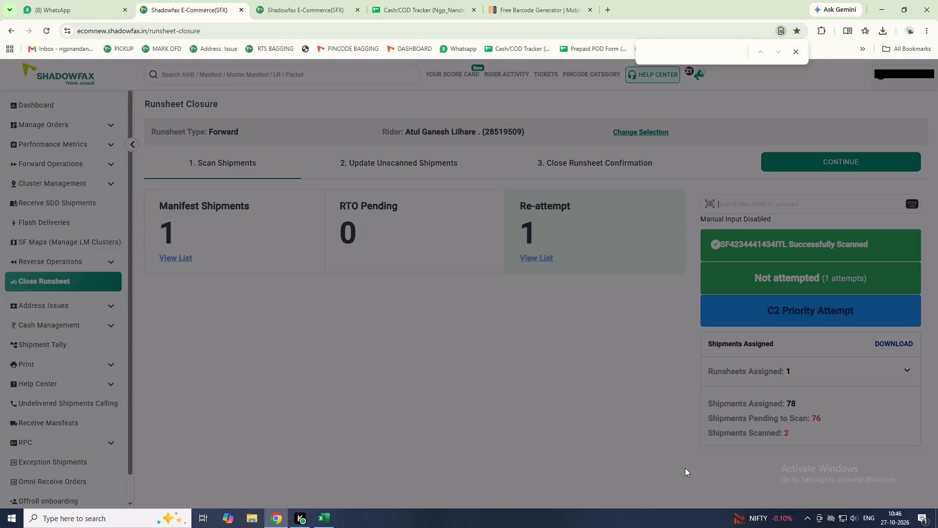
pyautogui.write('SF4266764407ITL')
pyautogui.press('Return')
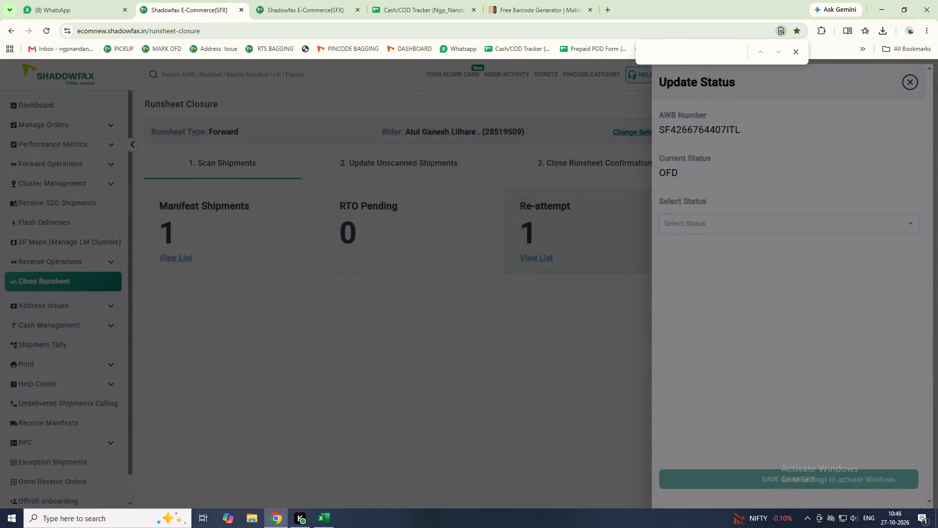
pyautogui.click(692, 232)
pyautogui.click(694, 237)
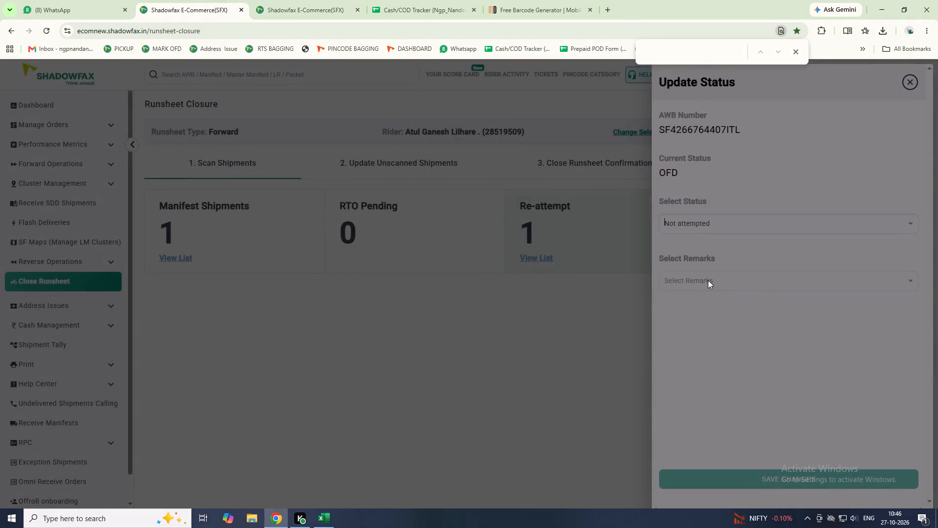
pyautogui.click(708, 280)
pyautogui.click(709, 308)
pyautogui.click(761, 481)
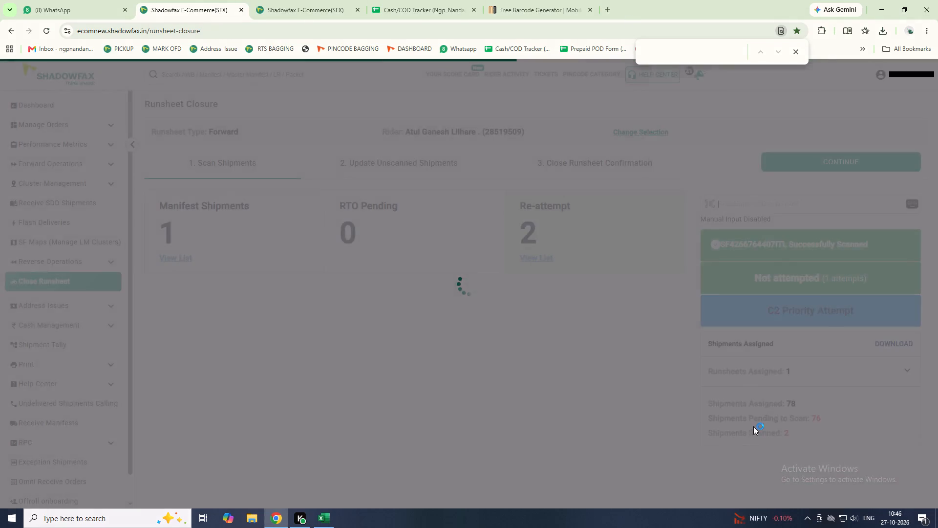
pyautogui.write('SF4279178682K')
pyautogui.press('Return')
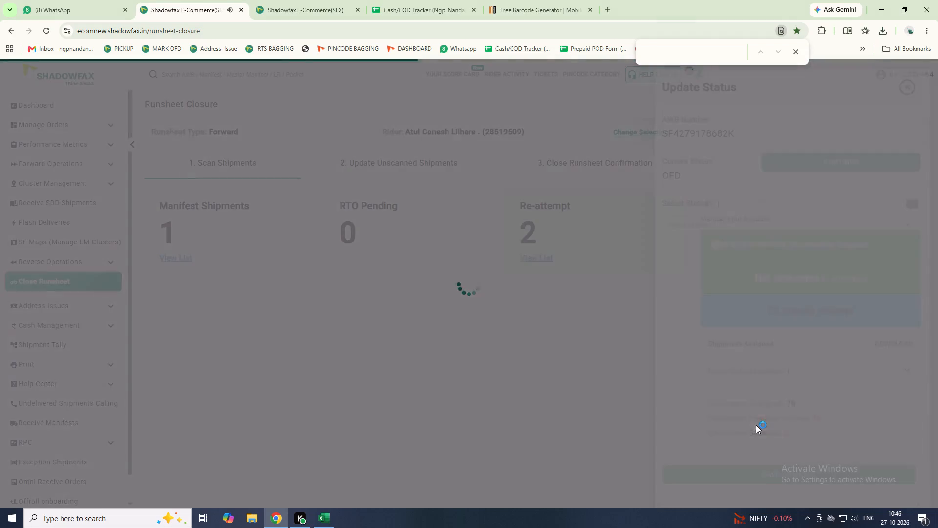
pyautogui.click(699, 224)
pyautogui.click(697, 243)
pyautogui.click(701, 308)
pyautogui.click(703, 285)
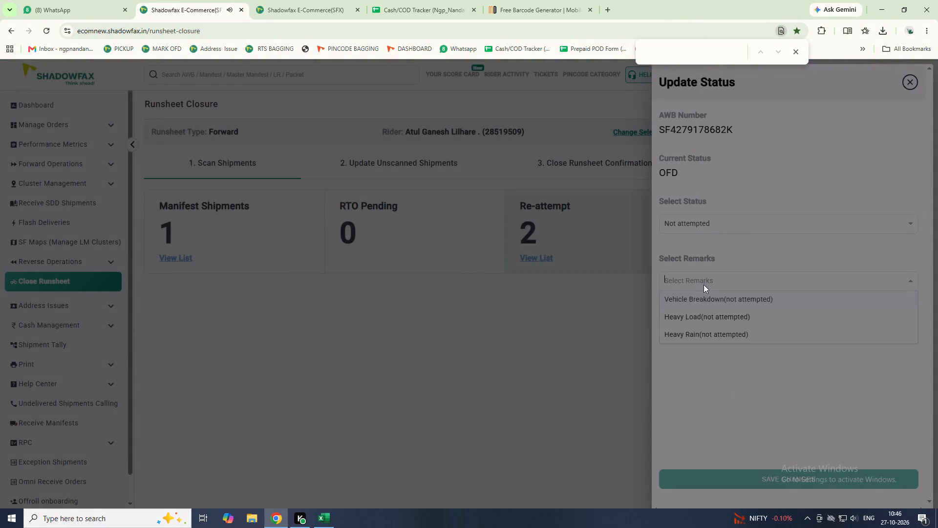
pyautogui.click(703, 297)
pyautogui.click(725, 483)
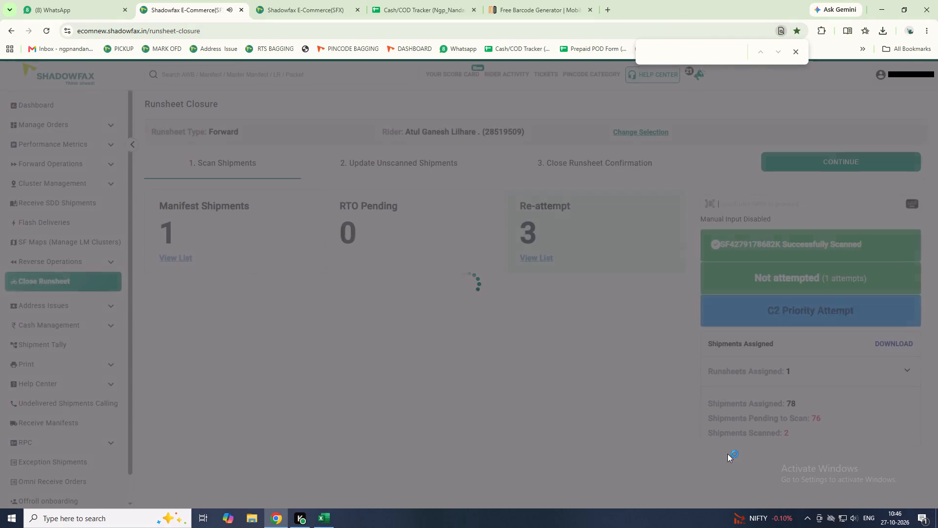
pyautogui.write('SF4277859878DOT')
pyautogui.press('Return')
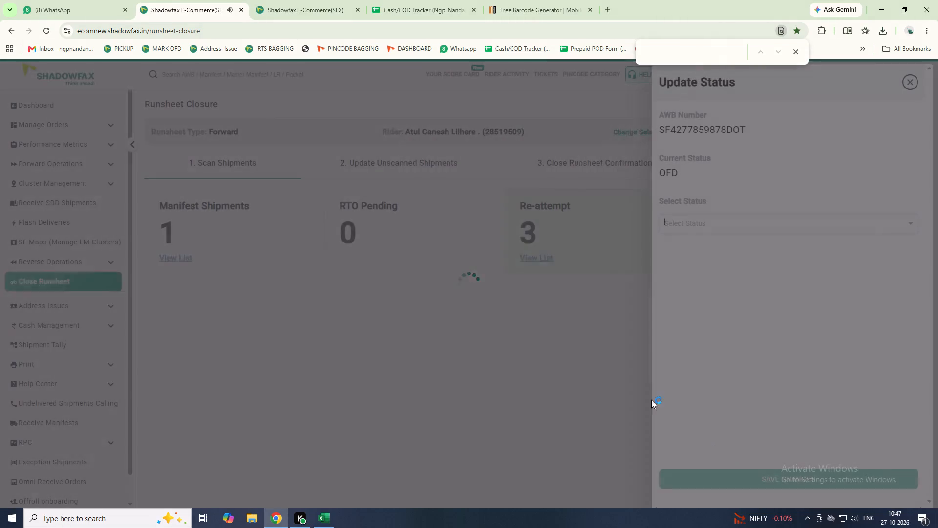
pyautogui.click(680, 216)
pyautogui.click(682, 245)
pyautogui.click(691, 283)
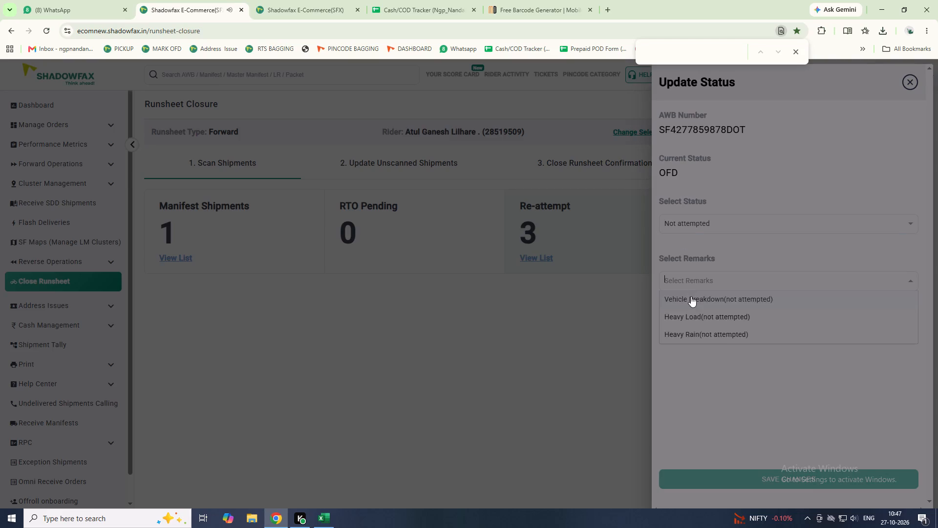
pyautogui.click(691, 300)
pyautogui.click(707, 471)
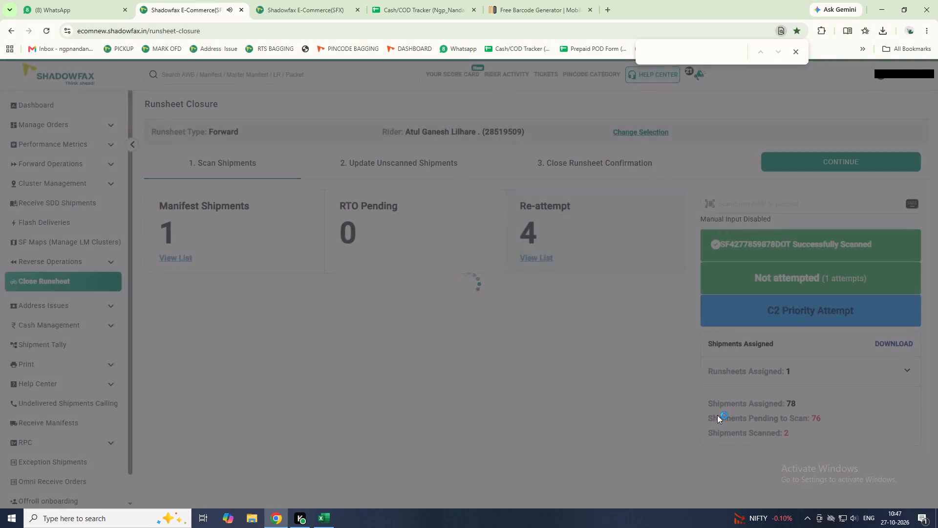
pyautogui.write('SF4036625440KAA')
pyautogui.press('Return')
pyautogui.click(722, 231)
pyautogui.click(722, 242)
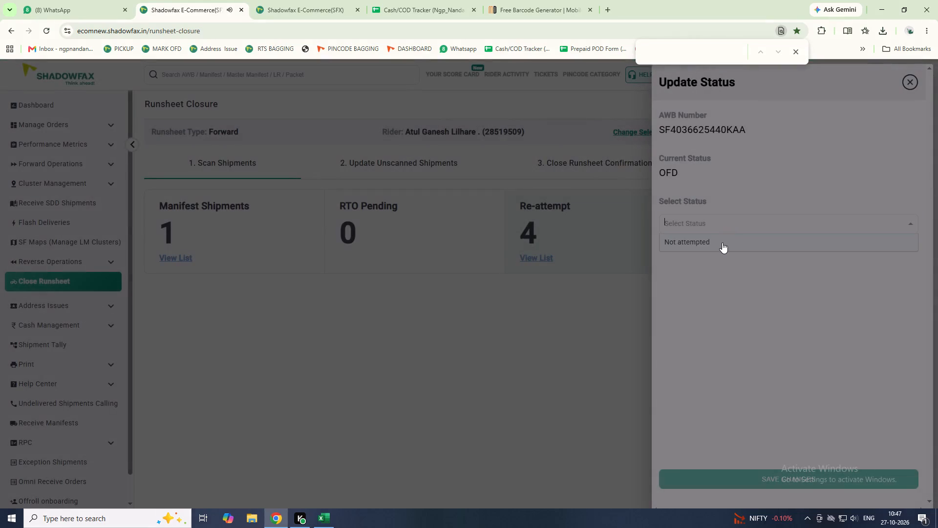
pyautogui.click(739, 286)
pyautogui.click(738, 302)
pyautogui.click(725, 481)
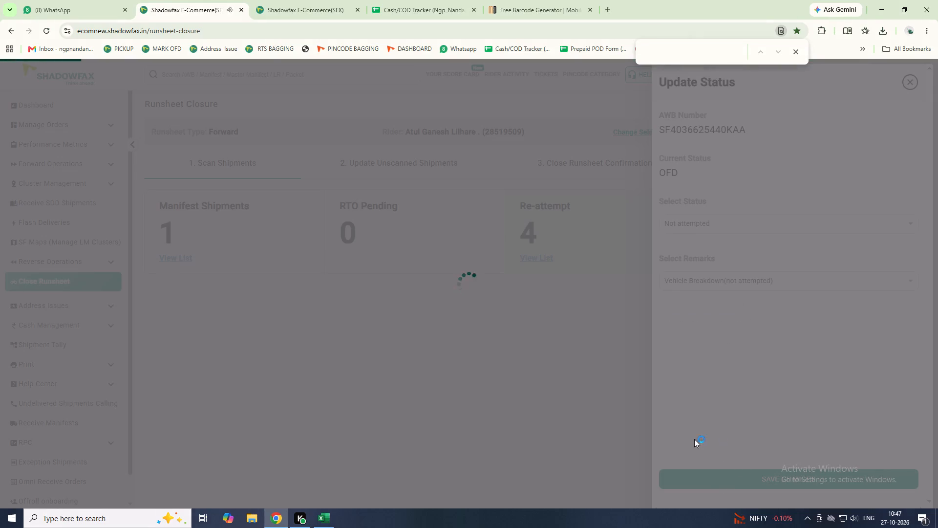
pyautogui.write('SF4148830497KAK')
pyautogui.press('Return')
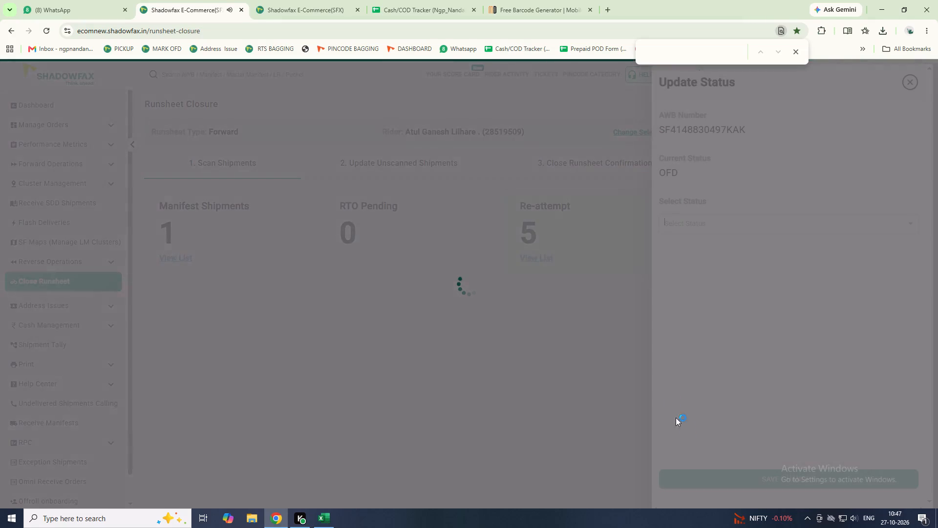
pyautogui.click(695, 220)
pyautogui.click(696, 239)
pyautogui.click(713, 286)
pyautogui.click(714, 292)
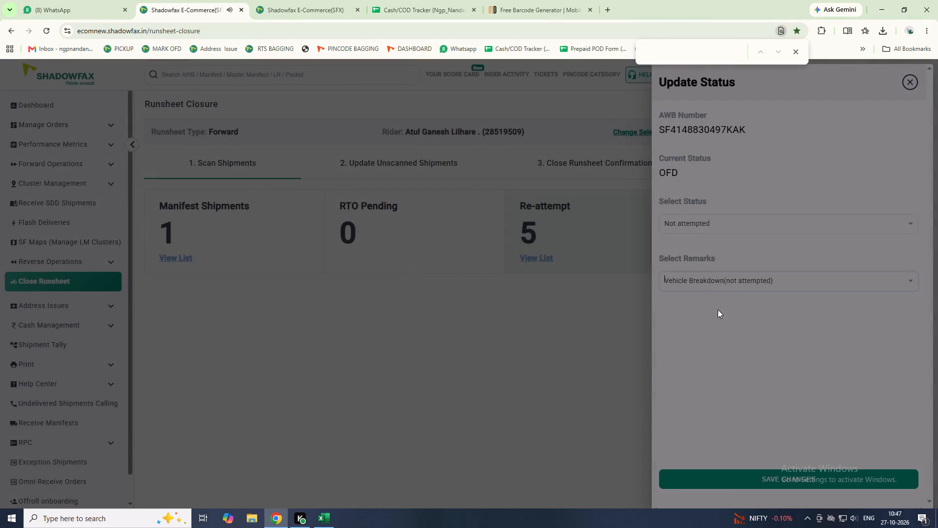
pyautogui.click(728, 477)
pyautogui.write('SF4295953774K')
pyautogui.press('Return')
pyautogui.click(707, 225)
pyautogui.click(713, 242)
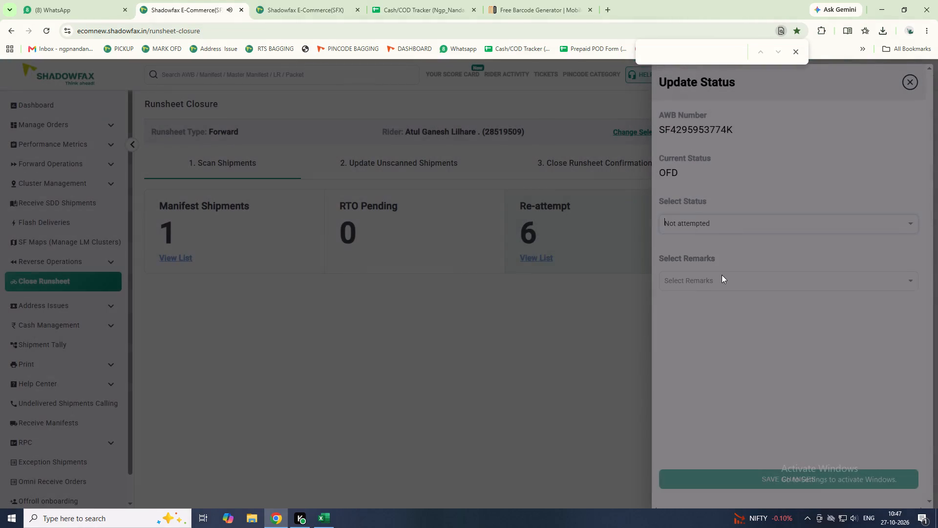
pyautogui.click(722, 275)
pyautogui.click(732, 307)
pyautogui.click(749, 472)
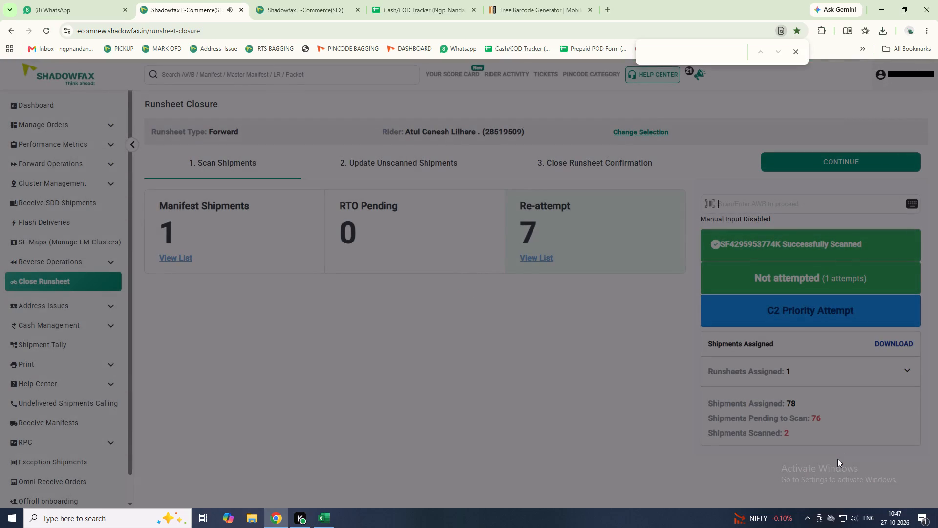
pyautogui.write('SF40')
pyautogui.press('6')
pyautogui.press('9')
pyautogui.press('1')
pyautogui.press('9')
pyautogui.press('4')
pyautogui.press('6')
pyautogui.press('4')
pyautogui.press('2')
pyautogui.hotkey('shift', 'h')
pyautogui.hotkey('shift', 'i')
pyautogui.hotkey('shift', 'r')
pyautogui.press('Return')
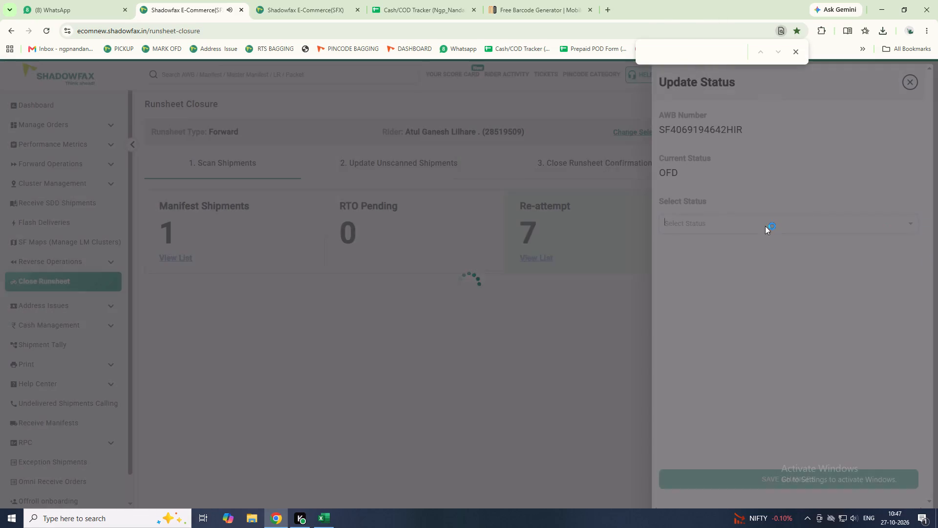
pyautogui.click(746, 227)
pyautogui.click(750, 239)
pyautogui.click(742, 278)
pyautogui.click(757, 298)
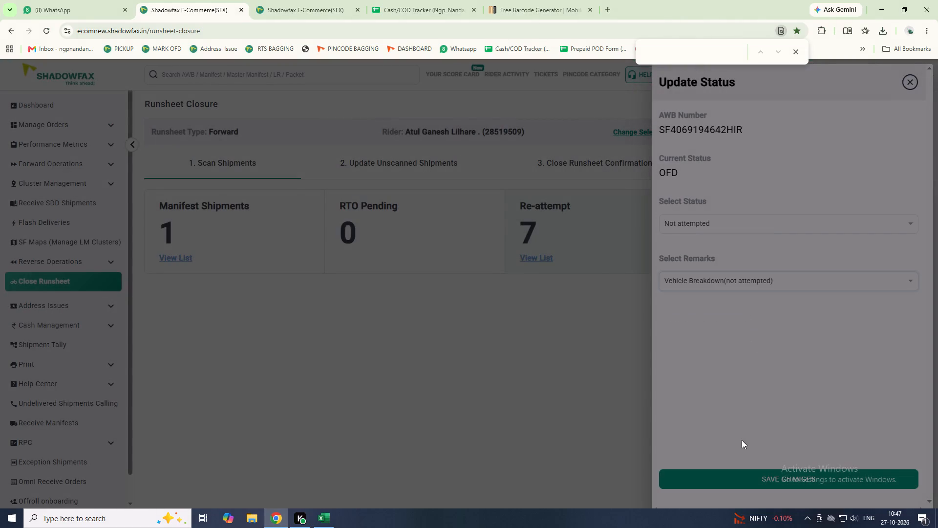
pyautogui.click(738, 471)
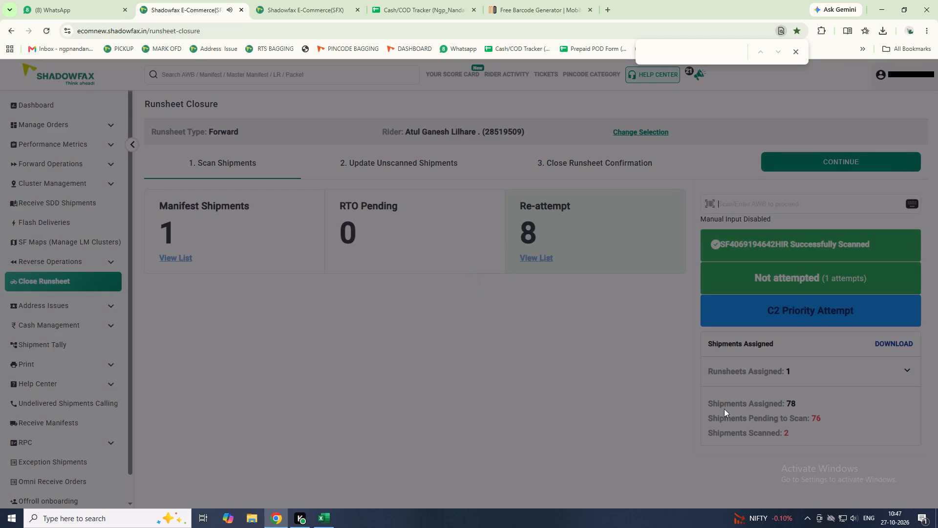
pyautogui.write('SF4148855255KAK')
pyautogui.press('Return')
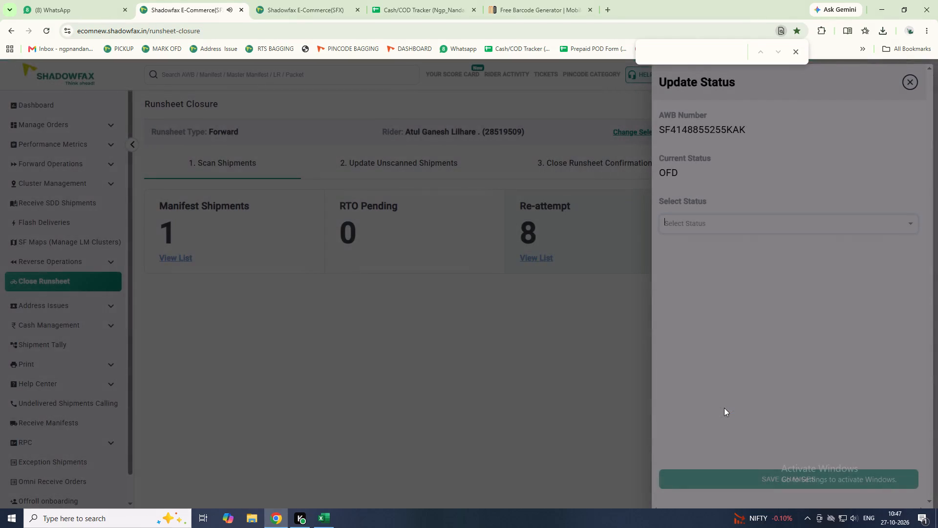
pyautogui.click(707, 218)
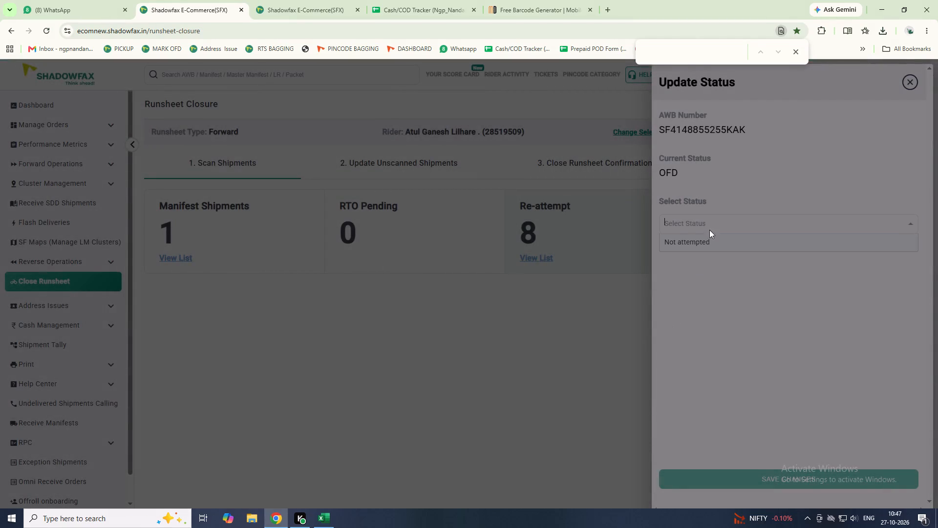
pyautogui.click(709, 230)
pyautogui.click(708, 237)
pyautogui.click(709, 281)
pyautogui.click(712, 294)
pyautogui.click(720, 490)
pyautogui.click(719, 481)
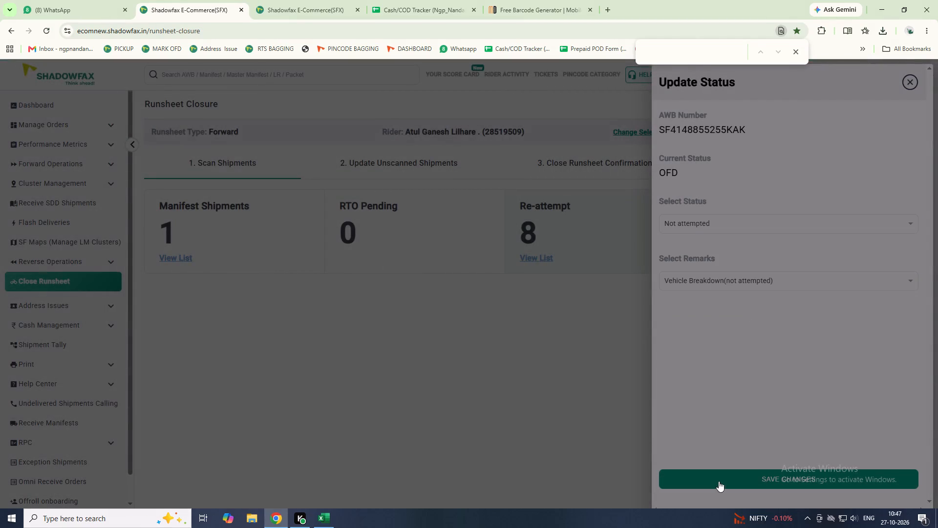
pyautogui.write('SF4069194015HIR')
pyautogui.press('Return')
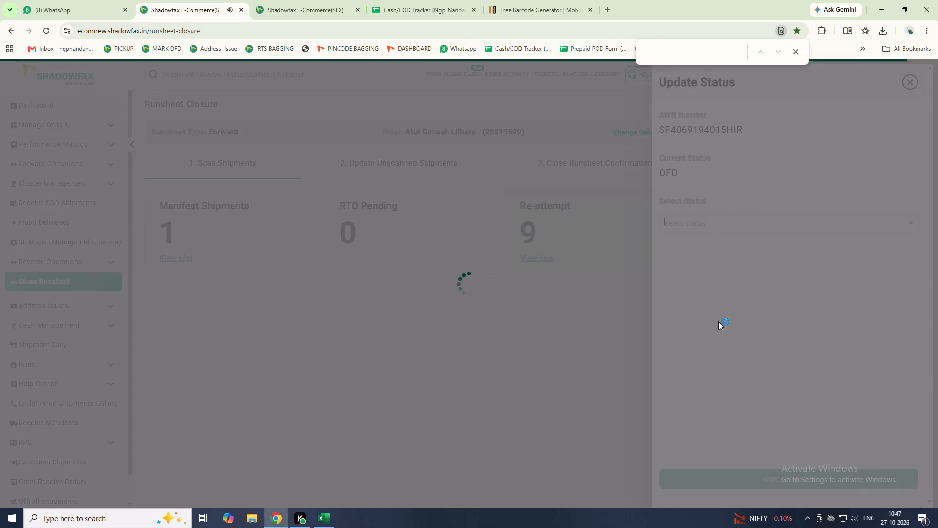
pyautogui.click(726, 215)
pyautogui.click(728, 242)
pyautogui.click(736, 271)
pyautogui.click(734, 293)
pyautogui.click(733, 302)
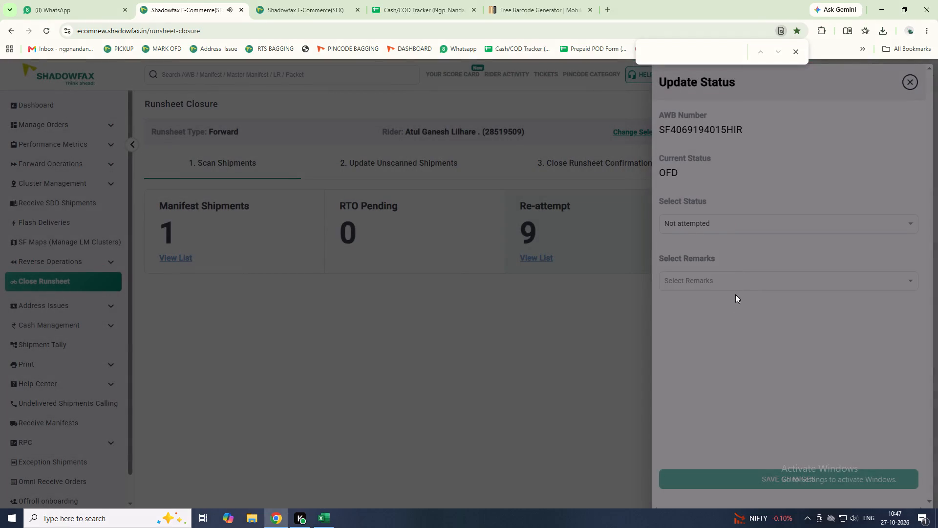
pyautogui.click(737, 289)
pyautogui.click(738, 302)
pyautogui.click(754, 481)
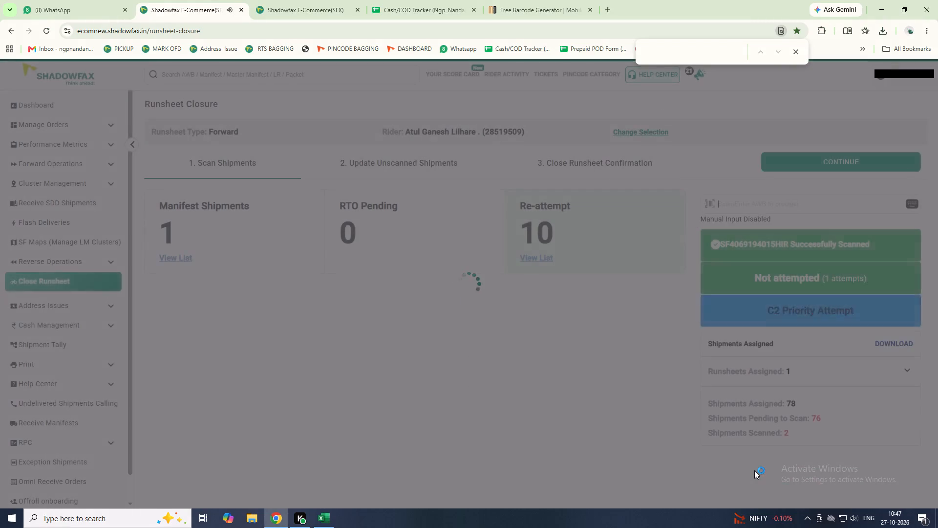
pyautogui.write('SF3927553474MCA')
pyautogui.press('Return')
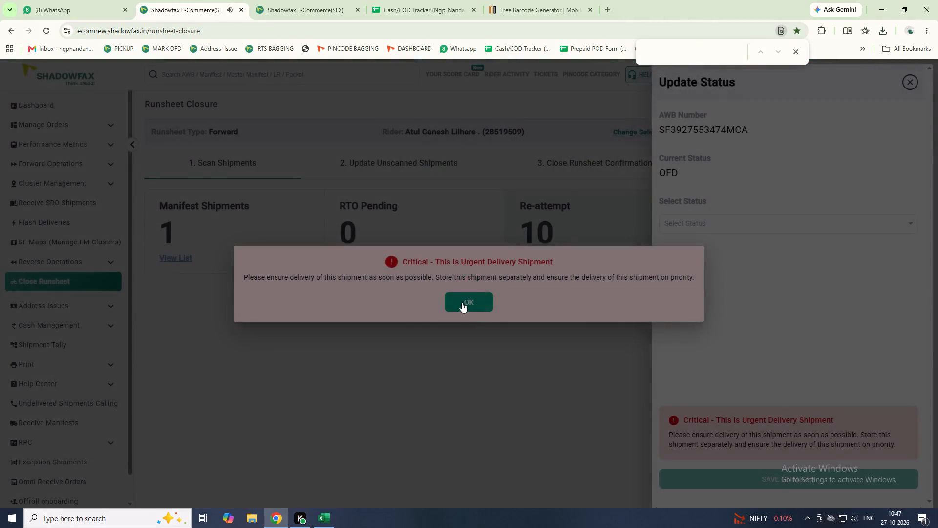
pyautogui.moveTo(462, 303); pyautogui.dragTo(469, 304)
pyautogui.click(778, 231)
pyautogui.click(770, 236)
pyautogui.click(764, 277)
pyautogui.click(764, 296)
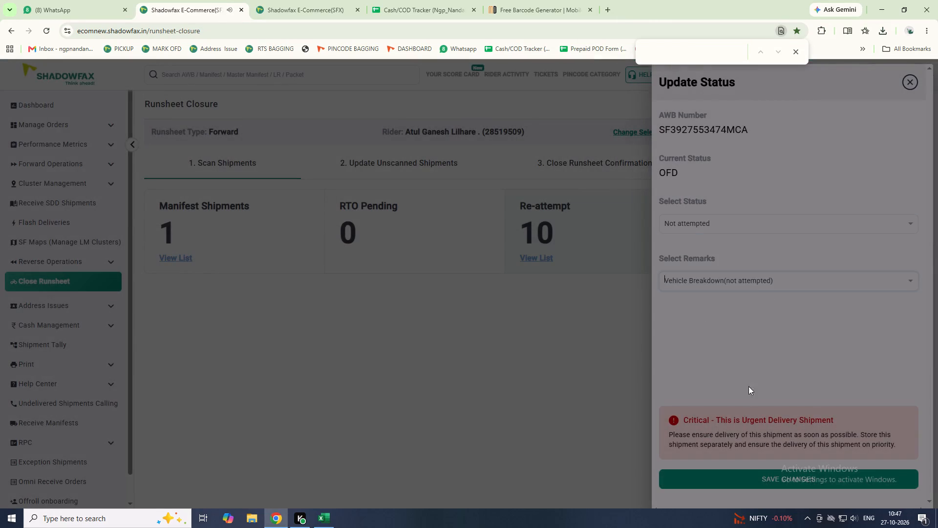
pyautogui.click(736, 480)
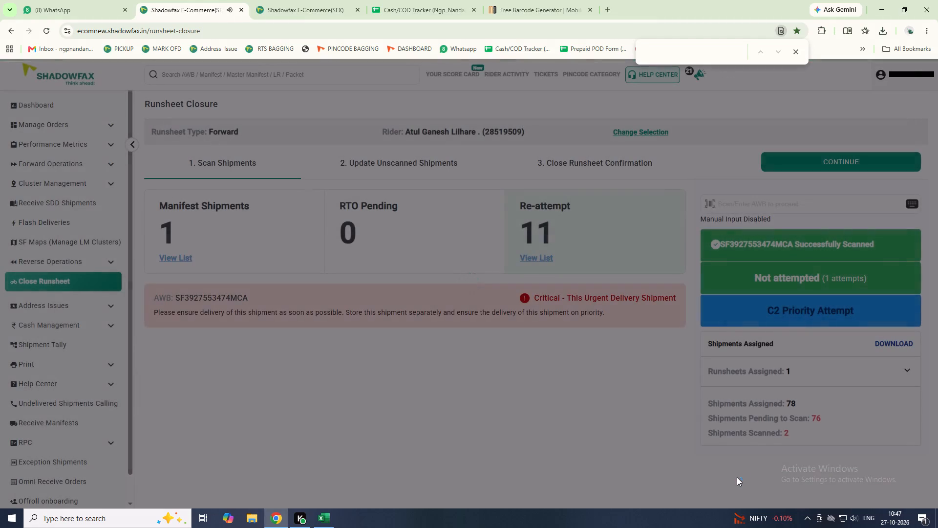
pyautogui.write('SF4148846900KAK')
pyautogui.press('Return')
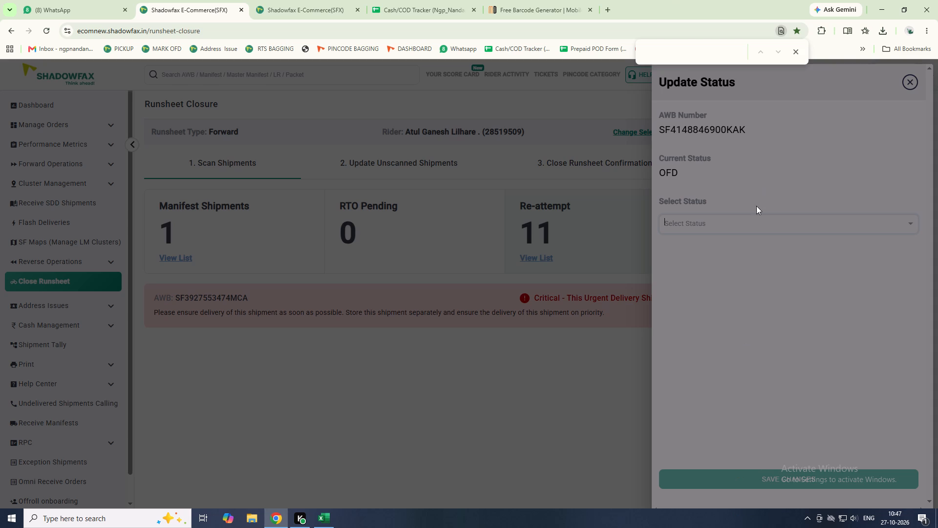
pyautogui.click(758, 220)
pyautogui.click(755, 236)
pyautogui.click(756, 273)
pyautogui.click(757, 289)
pyautogui.click(761, 303)
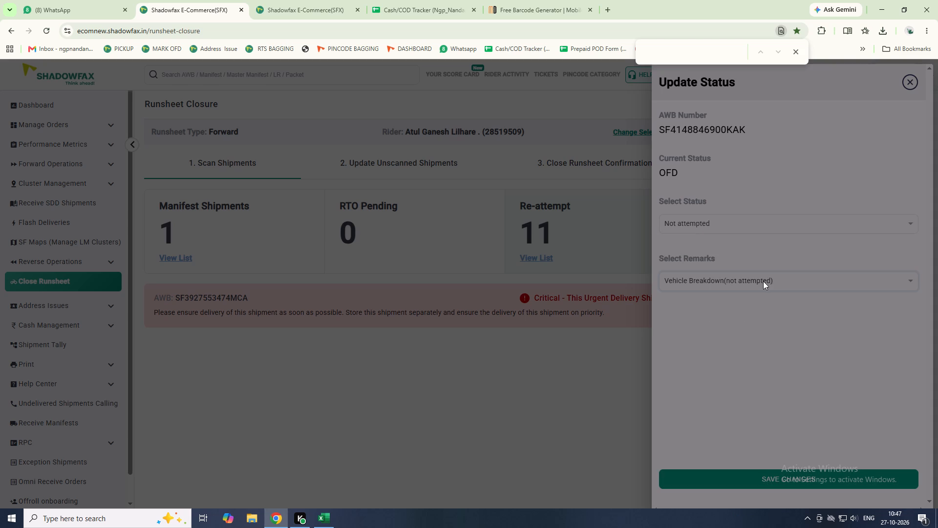
pyautogui.click(727, 478)
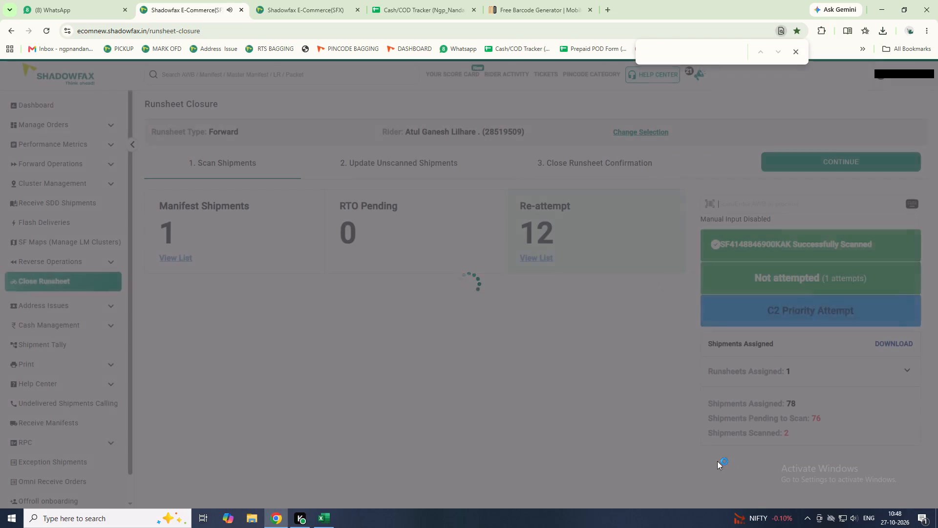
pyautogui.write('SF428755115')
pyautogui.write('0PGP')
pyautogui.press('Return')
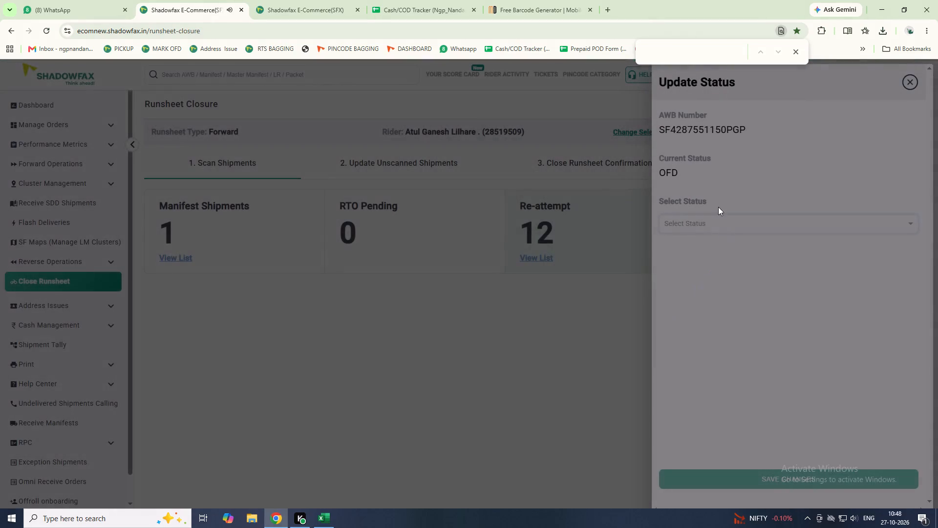
pyautogui.click(718, 207)
pyautogui.click(716, 216)
pyautogui.click(718, 226)
pyautogui.click(724, 236)
pyautogui.click(735, 261)
pyautogui.click(737, 281)
pyautogui.click(732, 304)
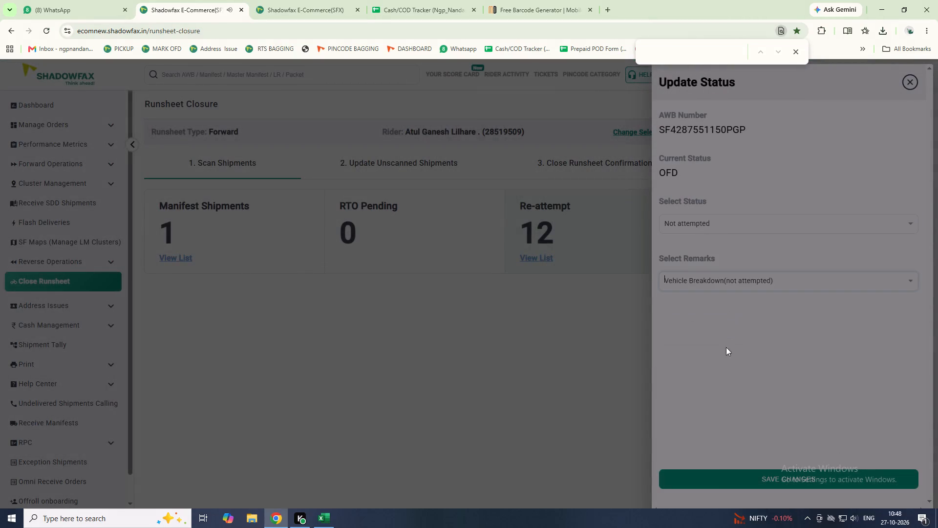
pyautogui.click(728, 474)
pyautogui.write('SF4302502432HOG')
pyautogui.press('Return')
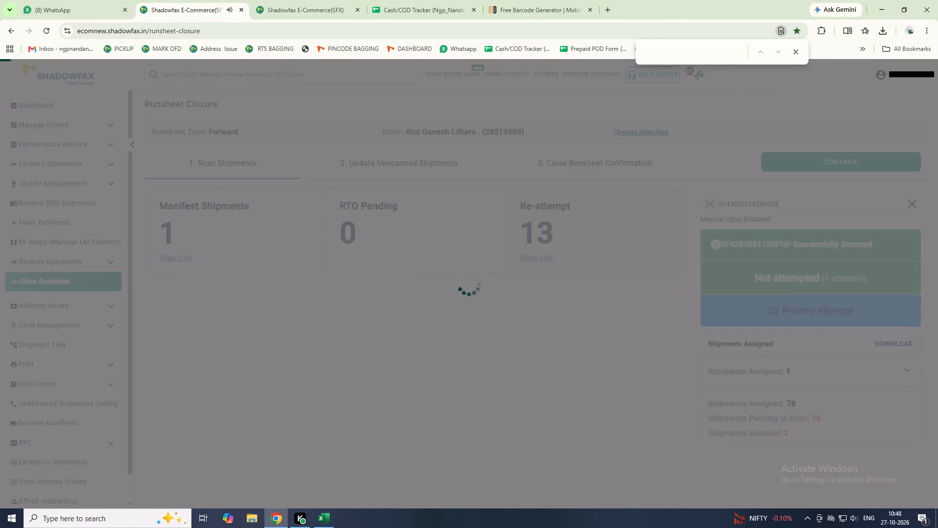
pyautogui.click(720, 227)
pyautogui.click(723, 240)
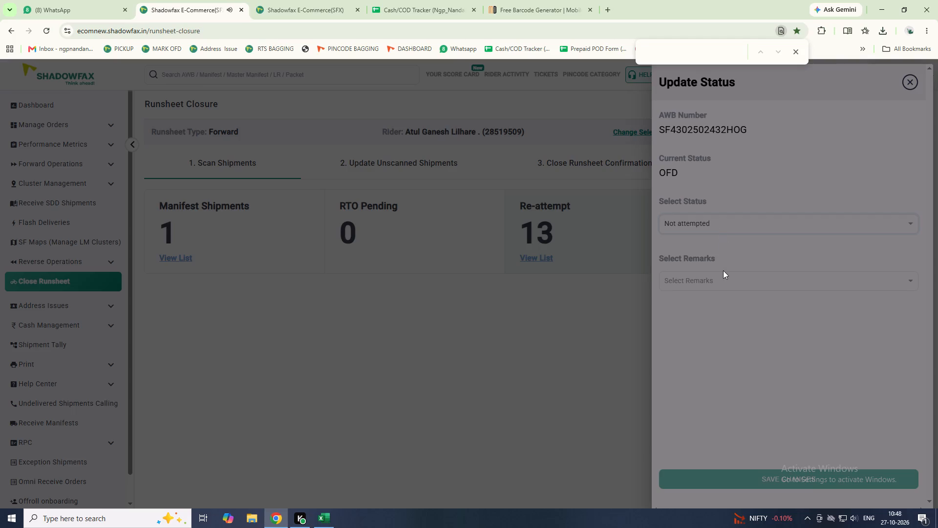
pyautogui.click(723, 272)
pyautogui.click(726, 293)
pyautogui.tripleClick(731, 462)
pyautogui.click(730, 465)
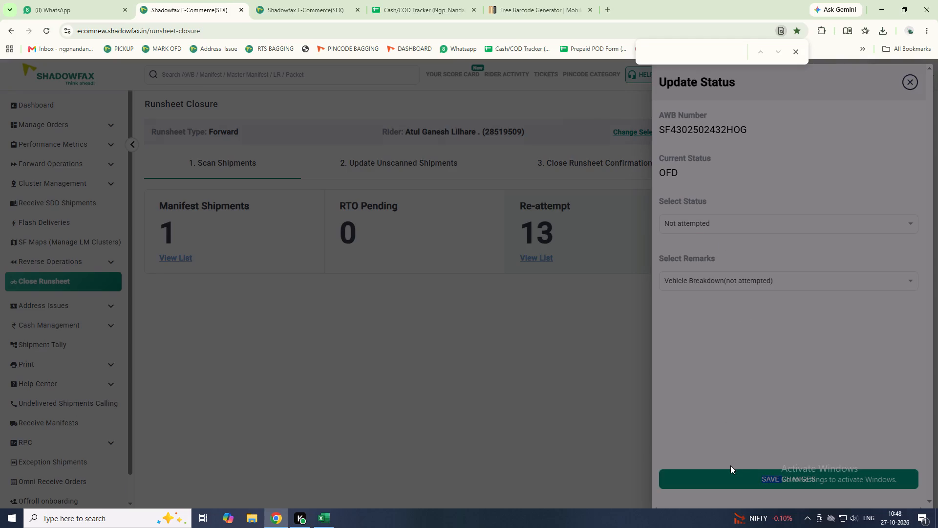
pyautogui.click(730, 468)
pyautogui.click(724, 477)
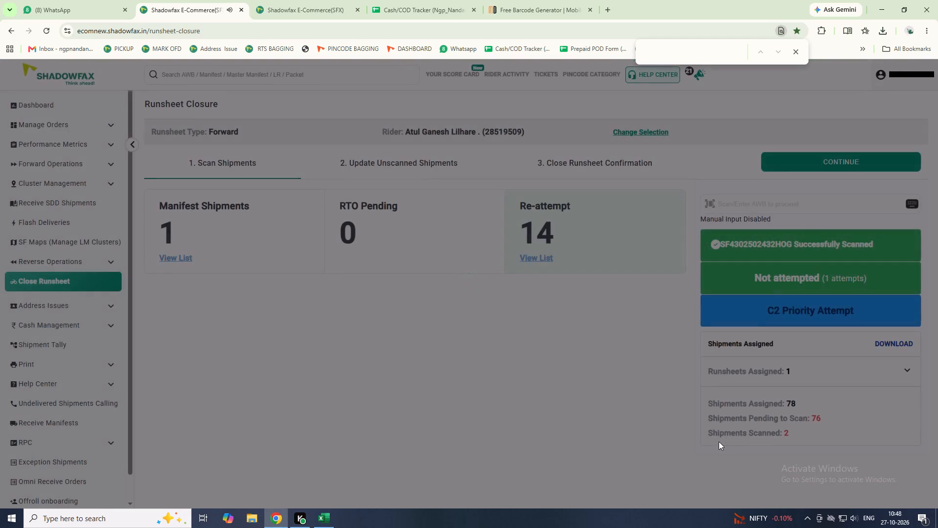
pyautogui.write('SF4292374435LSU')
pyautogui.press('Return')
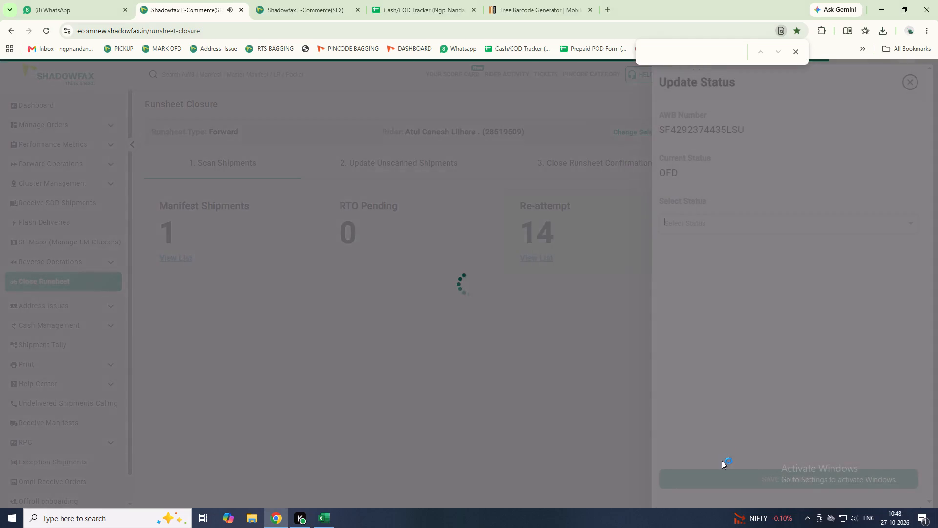
pyautogui.click(782, 214)
pyautogui.click(766, 245)
pyautogui.click(755, 276)
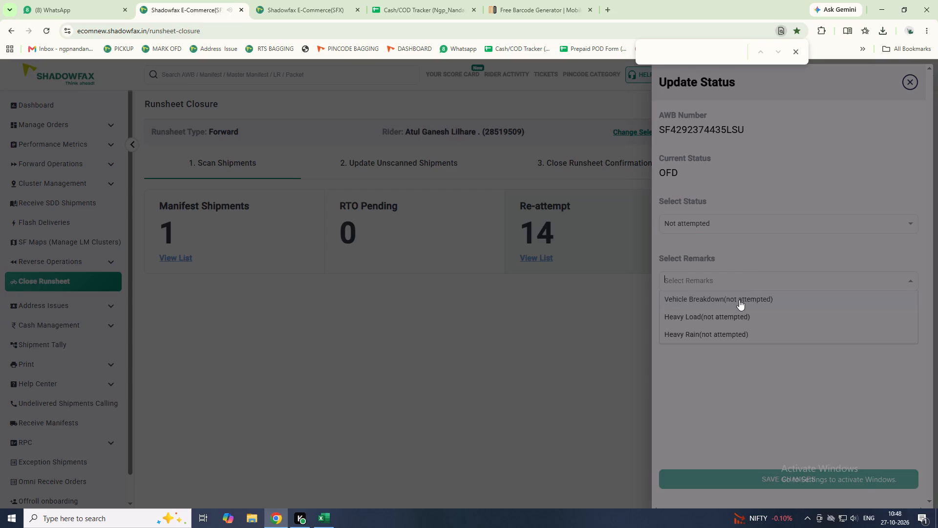
pyautogui.click(739, 300)
pyautogui.click(702, 478)
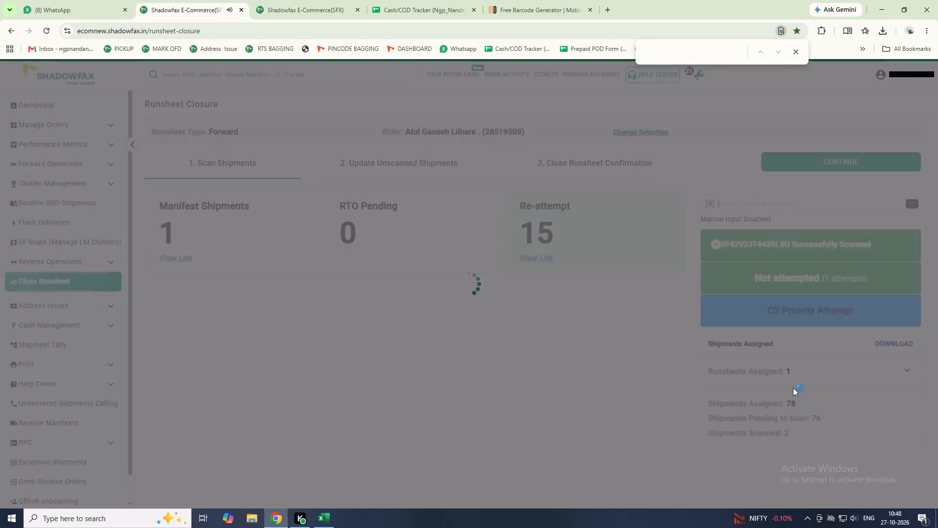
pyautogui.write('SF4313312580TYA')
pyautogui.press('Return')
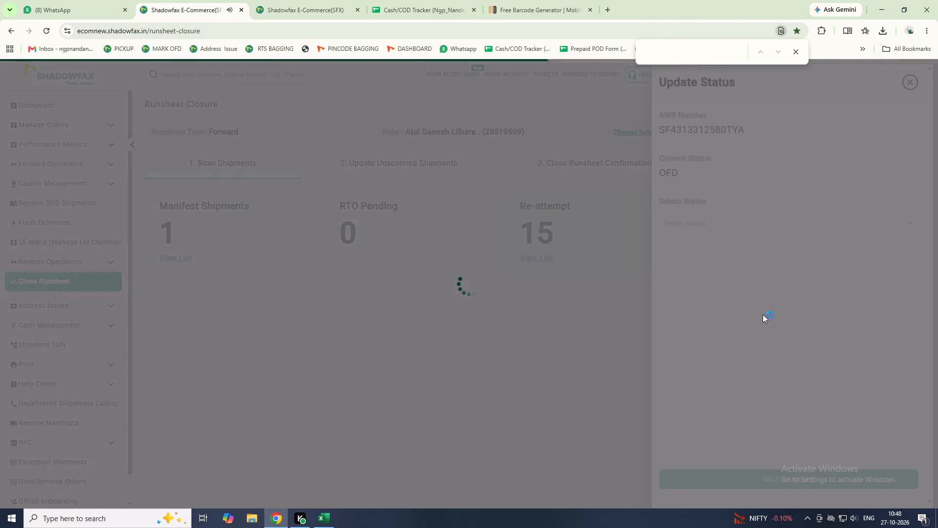
pyautogui.click(702, 231)
pyautogui.click(703, 247)
pyautogui.click(707, 283)
pyautogui.click(714, 300)
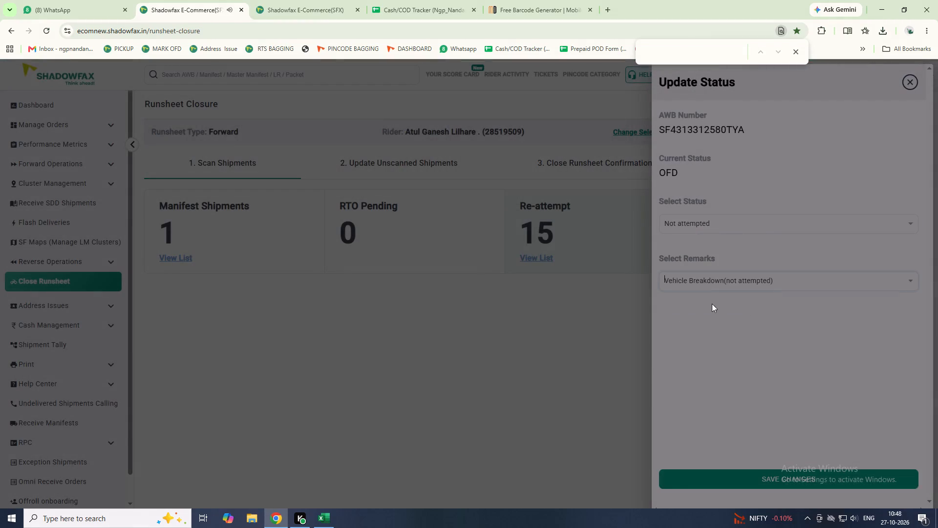
pyautogui.click(678, 478)
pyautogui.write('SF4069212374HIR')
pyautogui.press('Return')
pyautogui.click(702, 215)
pyautogui.click(701, 235)
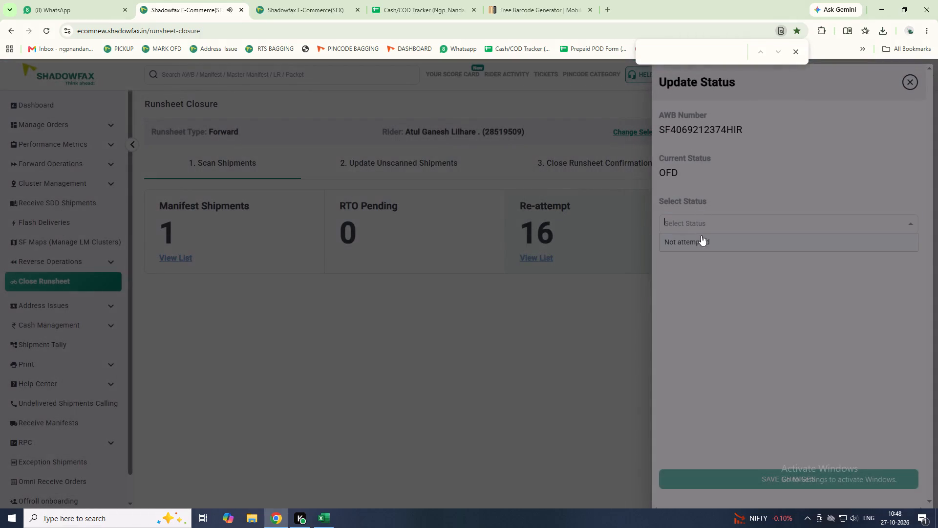
pyautogui.click(694, 303)
pyautogui.click(705, 285)
pyautogui.click(705, 300)
pyautogui.click(712, 475)
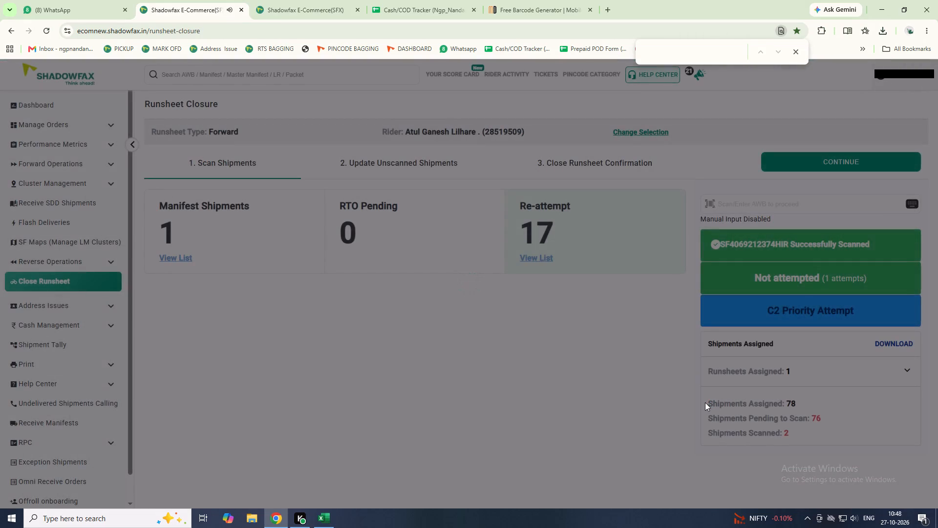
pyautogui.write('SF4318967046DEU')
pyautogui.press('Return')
pyautogui.click(676, 224)
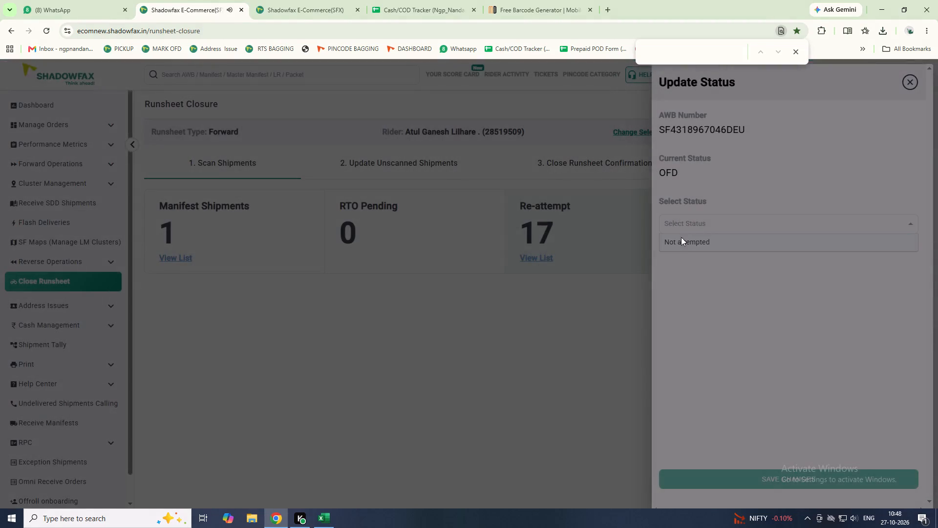
pyautogui.click(686, 249)
pyautogui.click(683, 276)
pyautogui.click(682, 299)
pyautogui.click(683, 485)
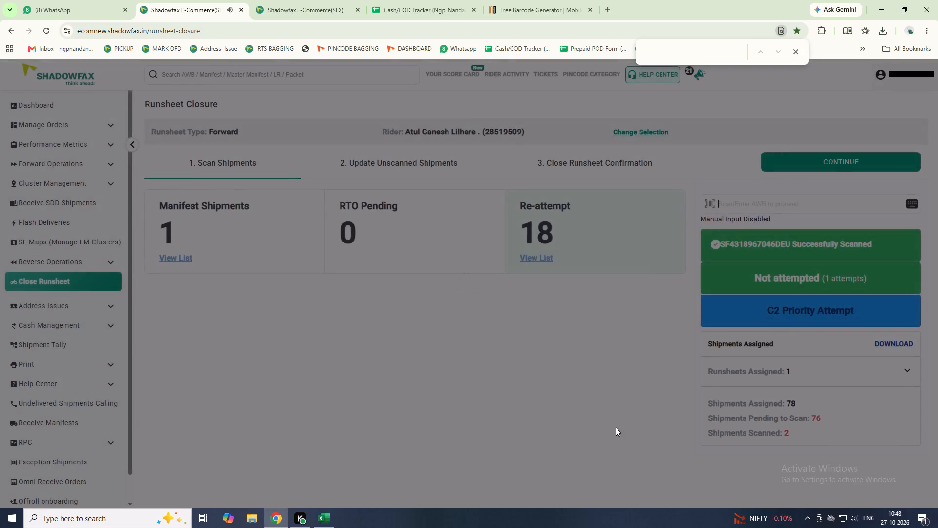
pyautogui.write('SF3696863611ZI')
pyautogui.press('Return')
pyautogui.click(682, 226)
pyautogui.click(678, 244)
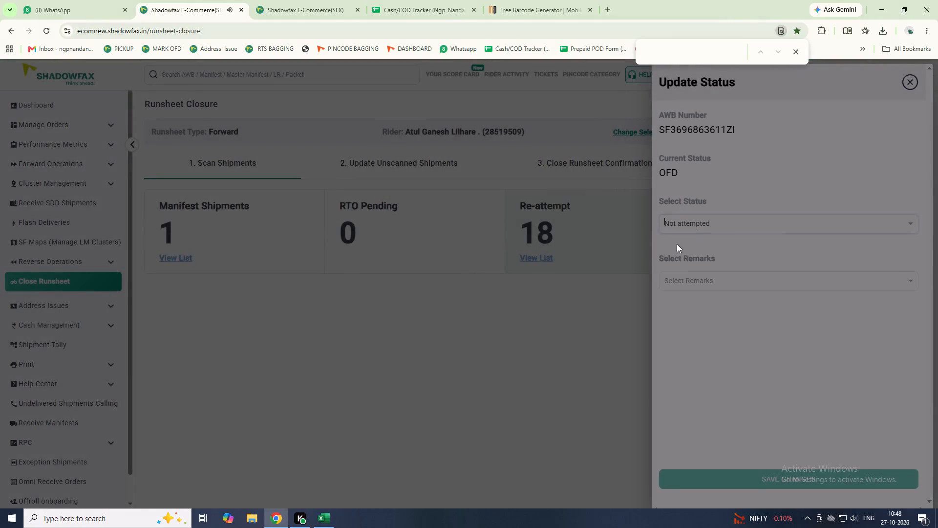
pyautogui.click(680, 266)
pyautogui.click(679, 280)
pyautogui.click(679, 299)
pyautogui.click(701, 475)
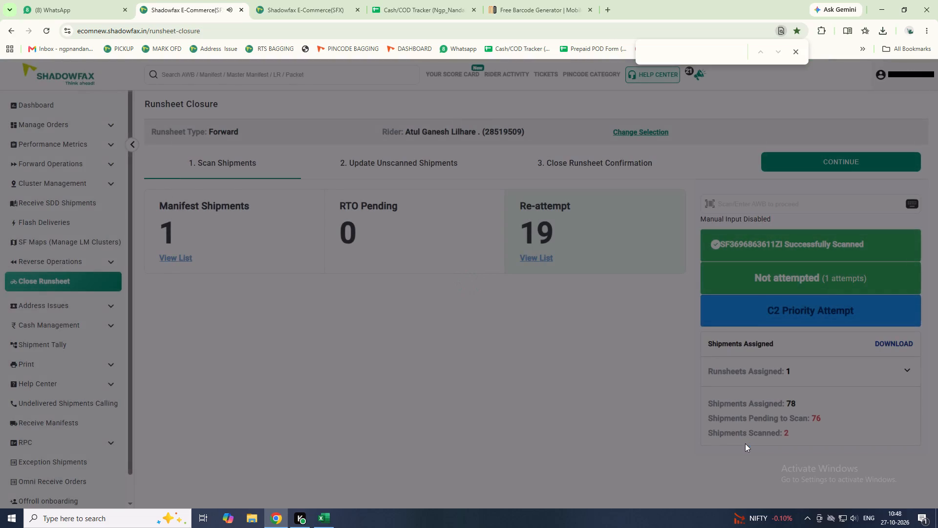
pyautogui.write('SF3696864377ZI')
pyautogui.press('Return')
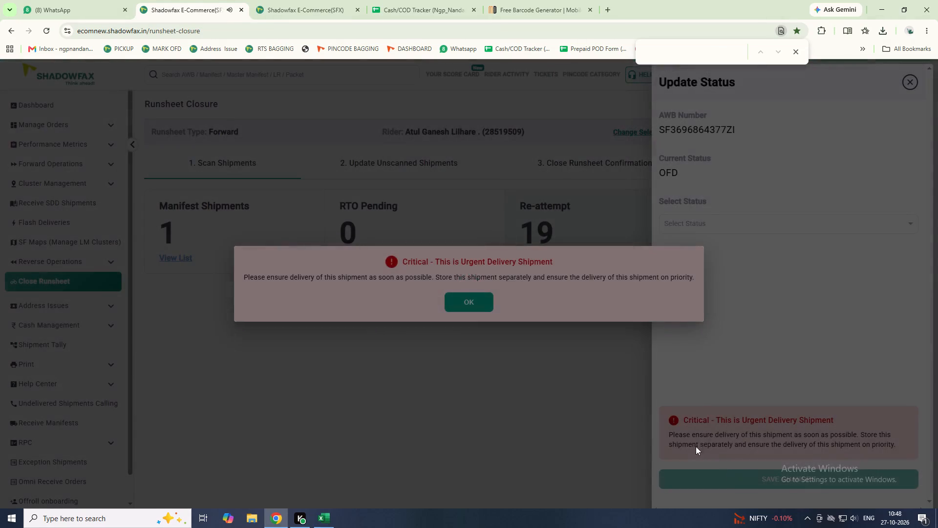
pyautogui.click(470, 299)
pyautogui.click(772, 222)
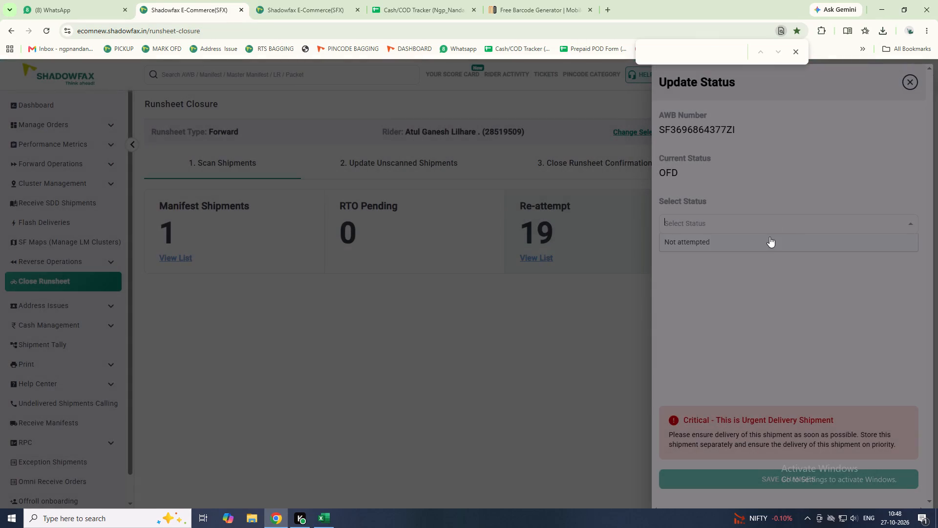
pyautogui.click(769, 237)
pyautogui.click(761, 272)
pyautogui.click(754, 300)
pyautogui.click(695, 487)
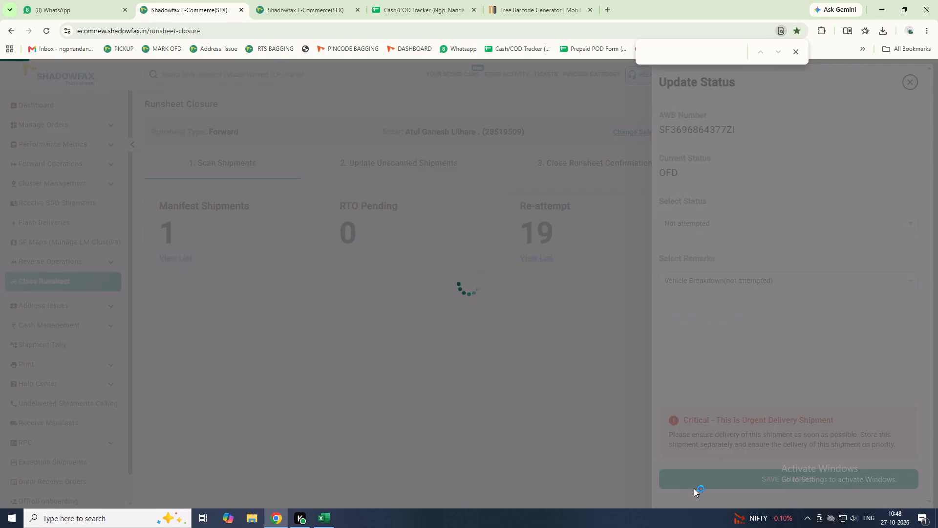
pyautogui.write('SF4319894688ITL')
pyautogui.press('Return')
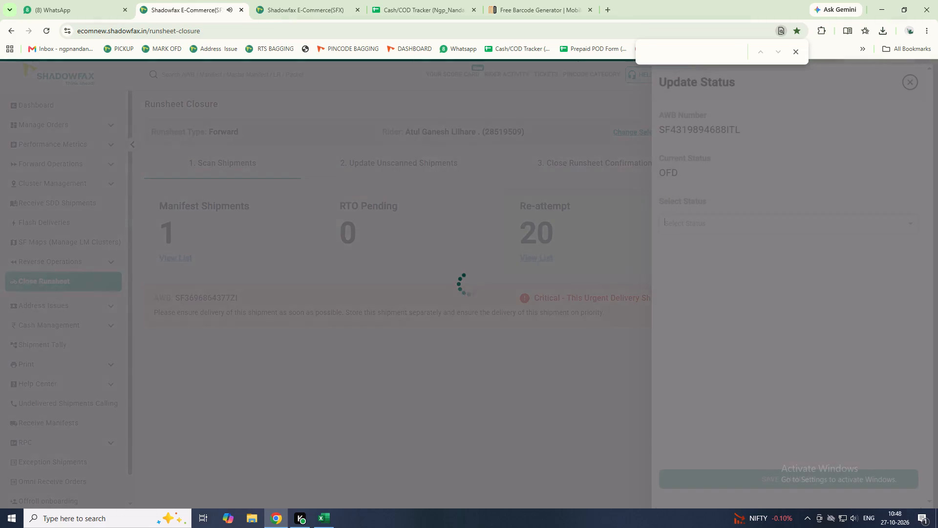
pyautogui.click(705, 228)
pyautogui.click(704, 236)
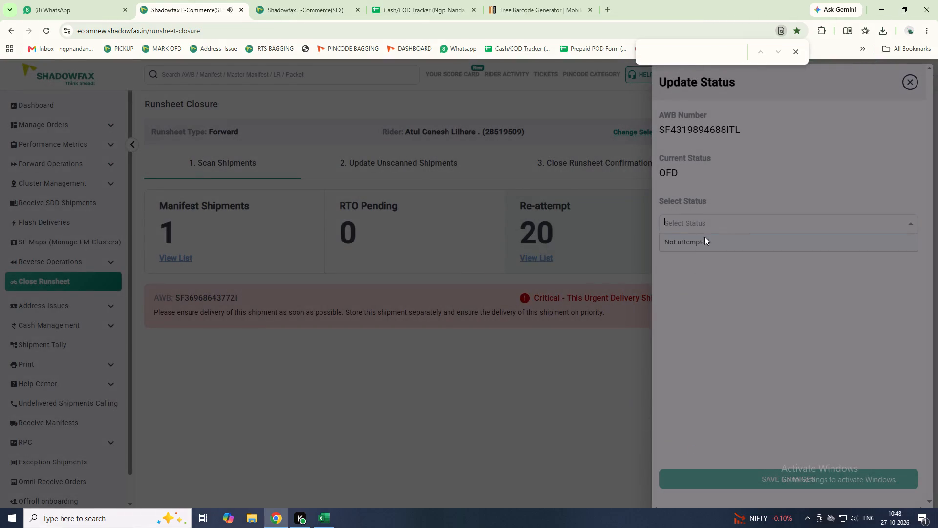
pyautogui.doubleClick(685, 286)
pyautogui.click(690, 299)
pyautogui.moveTo(730, 471); pyautogui.dragTo(728, 465)
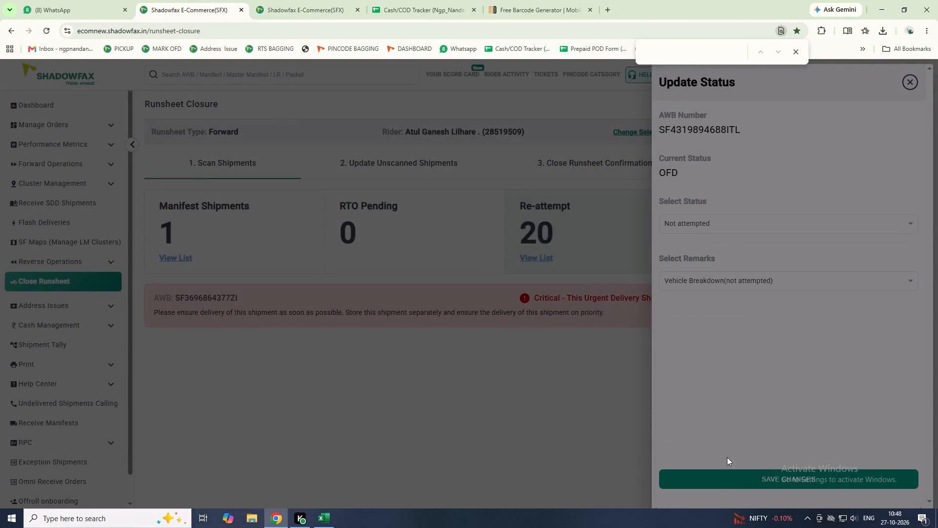
pyautogui.click(765, 471)
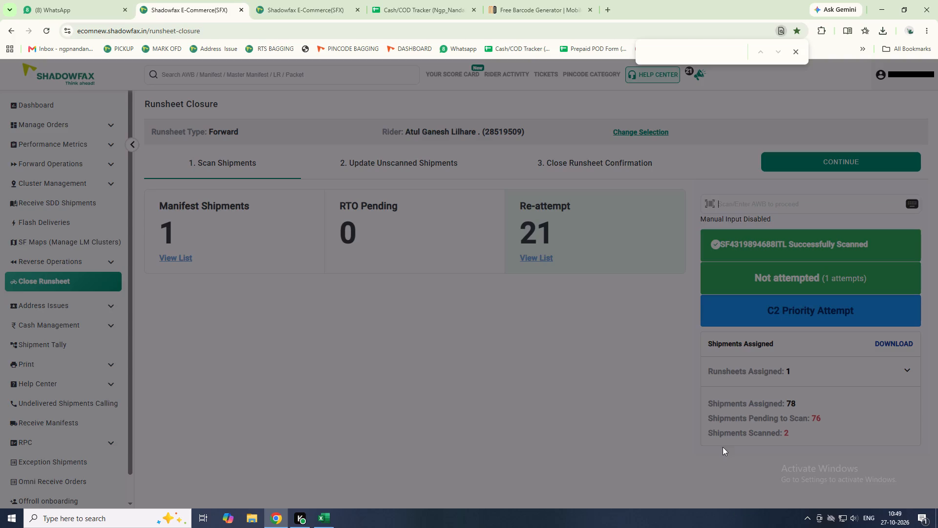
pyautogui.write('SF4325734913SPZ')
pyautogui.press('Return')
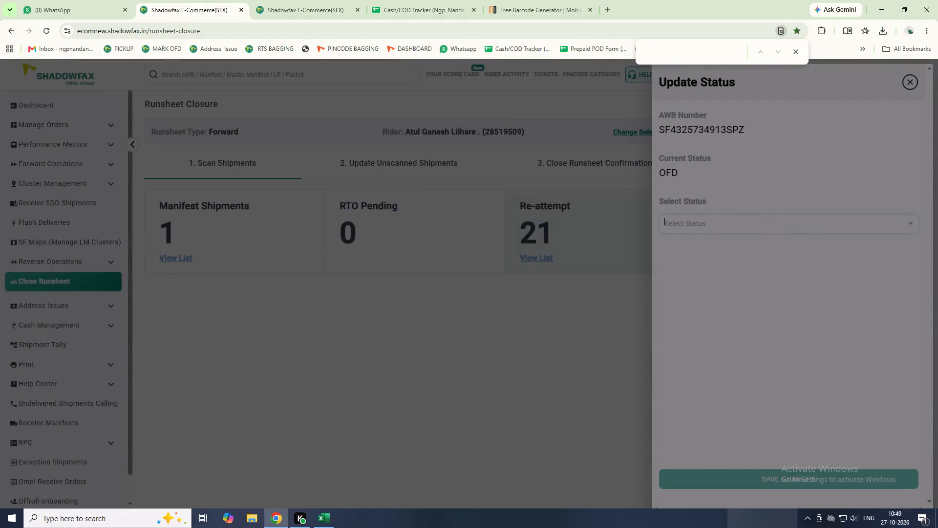
pyautogui.click(681, 208)
pyautogui.click(678, 227)
pyautogui.click(679, 243)
pyautogui.click(680, 285)
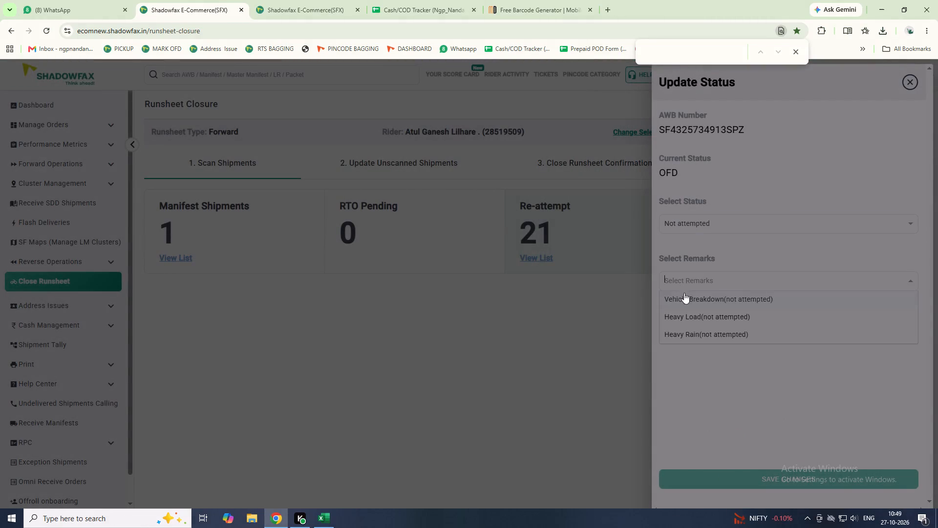
pyautogui.click(684, 292)
pyautogui.click(718, 483)
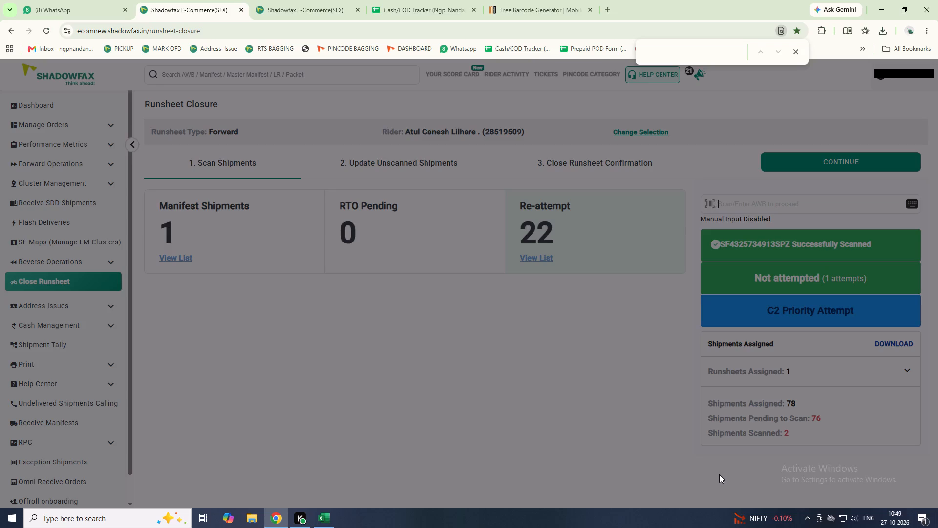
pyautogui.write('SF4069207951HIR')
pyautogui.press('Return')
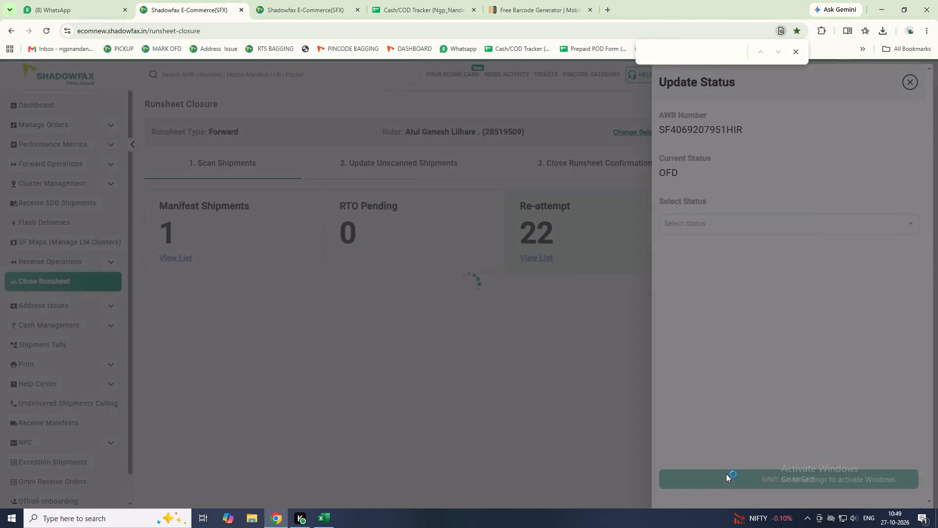
pyautogui.click(695, 227)
pyautogui.click(696, 234)
pyautogui.click(692, 276)
pyautogui.click(698, 296)
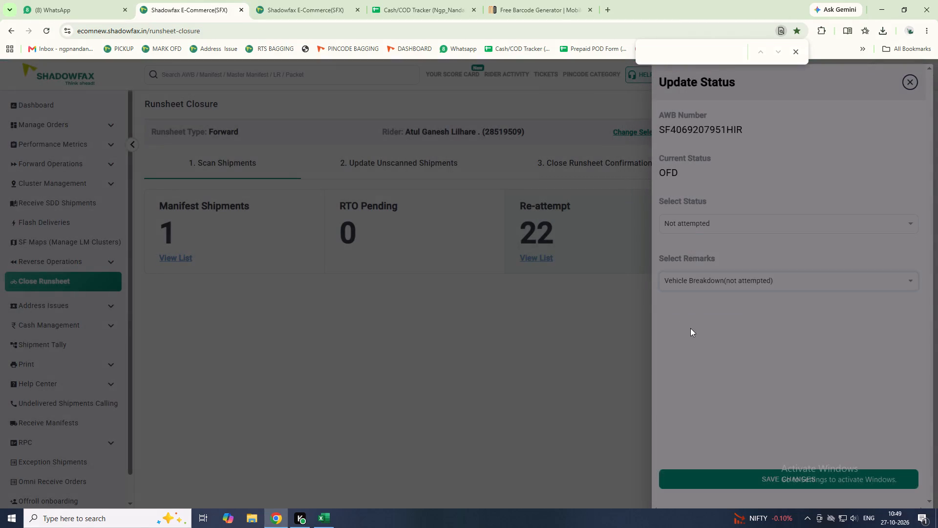
pyautogui.click(690, 502)
pyautogui.click(699, 465)
pyautogui.click(697, 473)
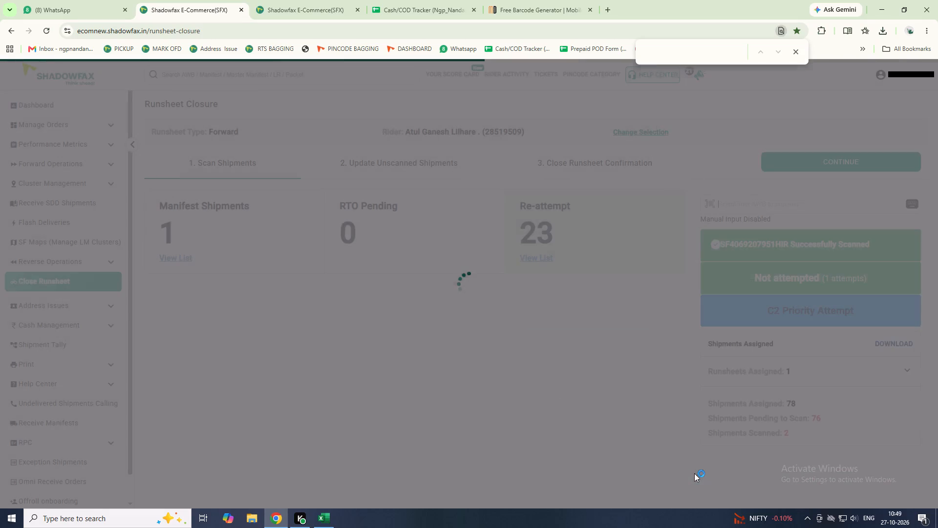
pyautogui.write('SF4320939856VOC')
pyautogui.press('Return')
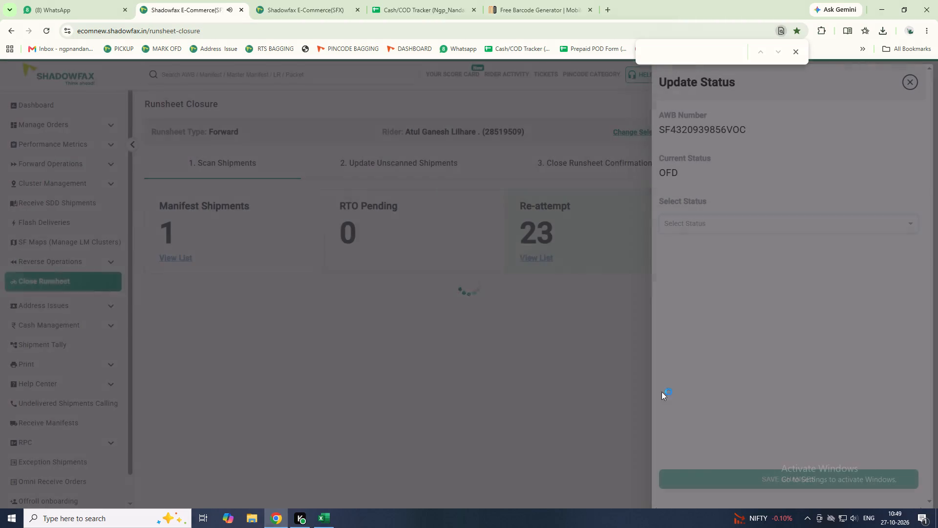
pyautogui.click(669, 226)
pyautogui.click(670, 241)
pyautogui.click(686, 284)
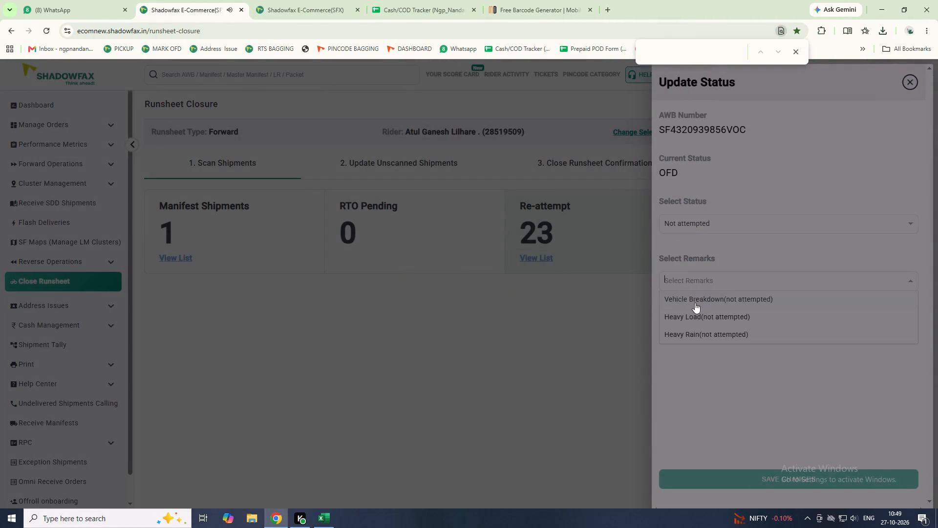
pyautogui.click(695, 303)
pyautogui.click(728, 500)
pyautogui.click(728, 486)
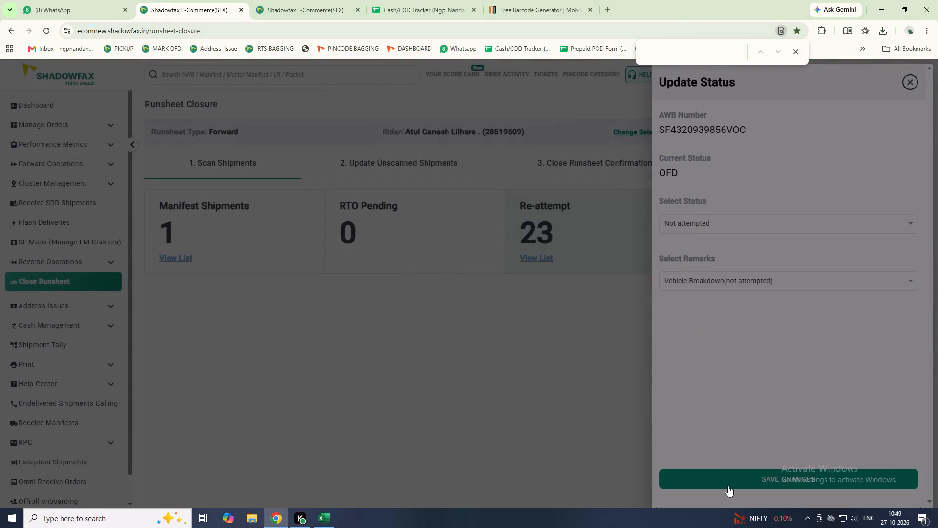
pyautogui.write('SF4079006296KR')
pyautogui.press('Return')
pyautogui.click(734, 229)
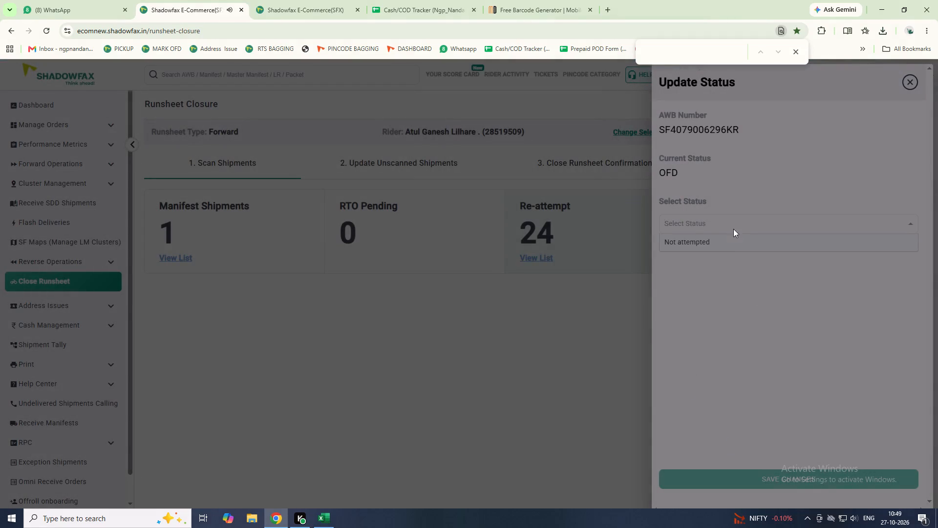
pyautogui.click(727, 247)
pyautogui.click(726, 276)
pyautogui.click(729, 288)
pyautogui.click(730, 295)
pyautogui.click(707, 480)
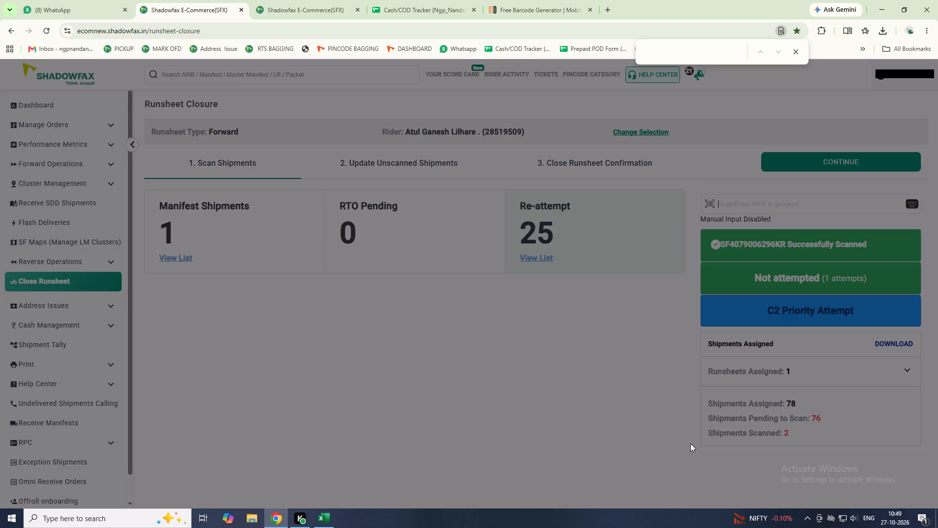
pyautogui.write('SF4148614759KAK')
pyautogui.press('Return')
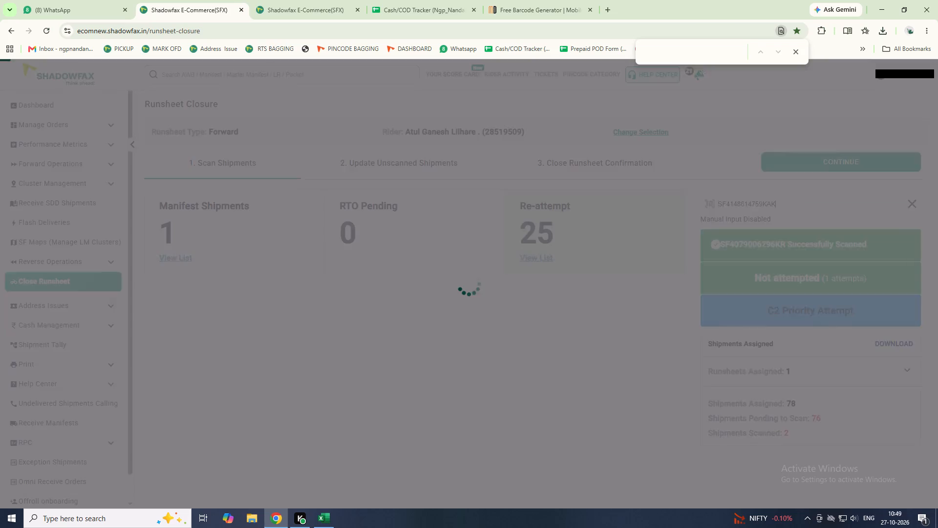
pyautogui.click(676, 222)
pyautogui.click(679, 235)
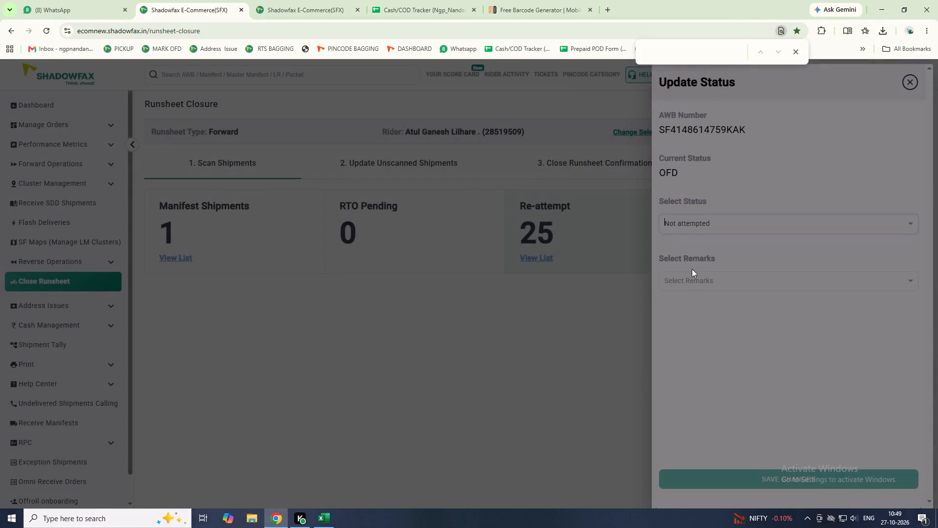
pyautogui.click(691, 270)
pyautogui.click(691, 281)
pyautogui.click(694, 296)
pyautogui.click(710, 472)
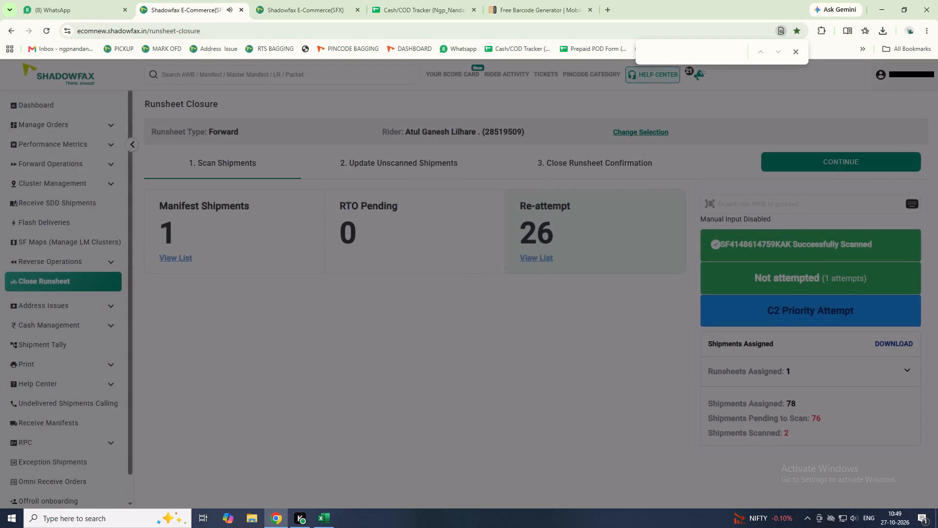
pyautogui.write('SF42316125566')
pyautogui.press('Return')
pyautogui.click(705, 219)
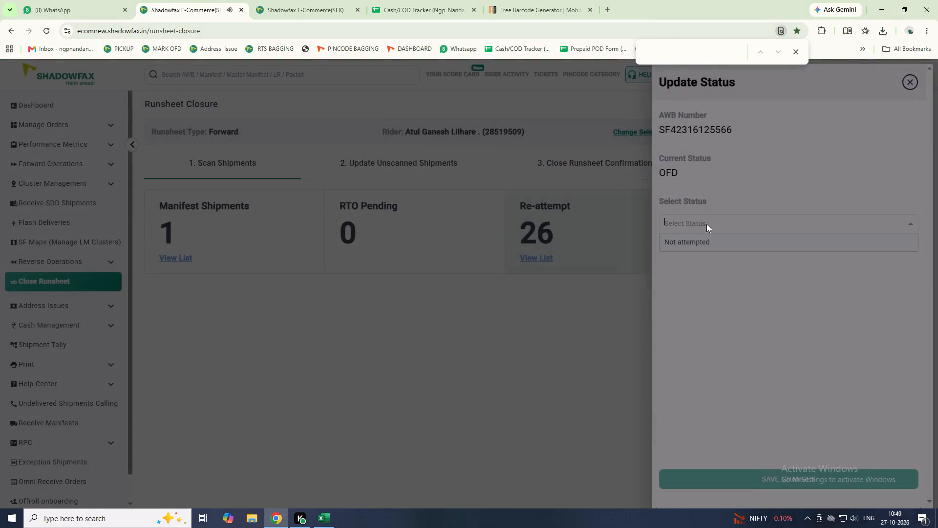
pyautogui.click(705, 246)
pyautogui.click(719, 279)
pyautogui.click(724, 302)
pyautogui.click(732, 474)
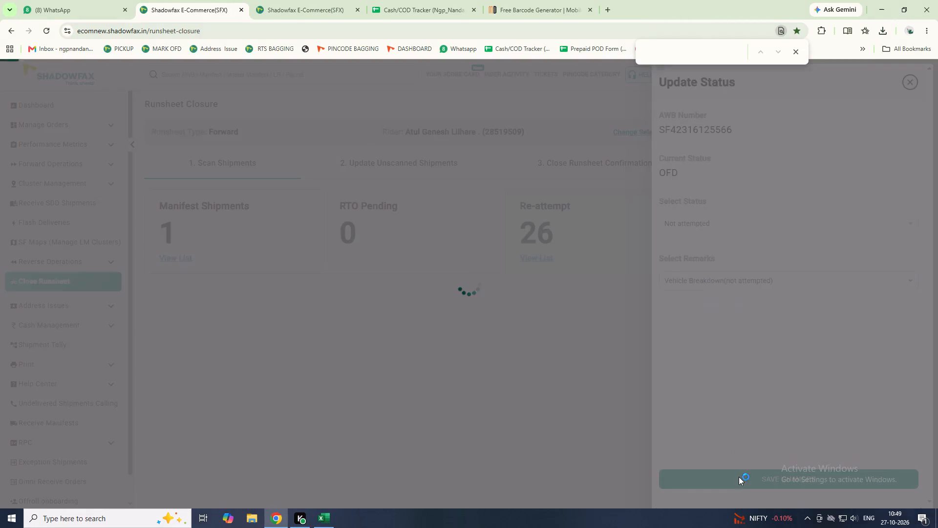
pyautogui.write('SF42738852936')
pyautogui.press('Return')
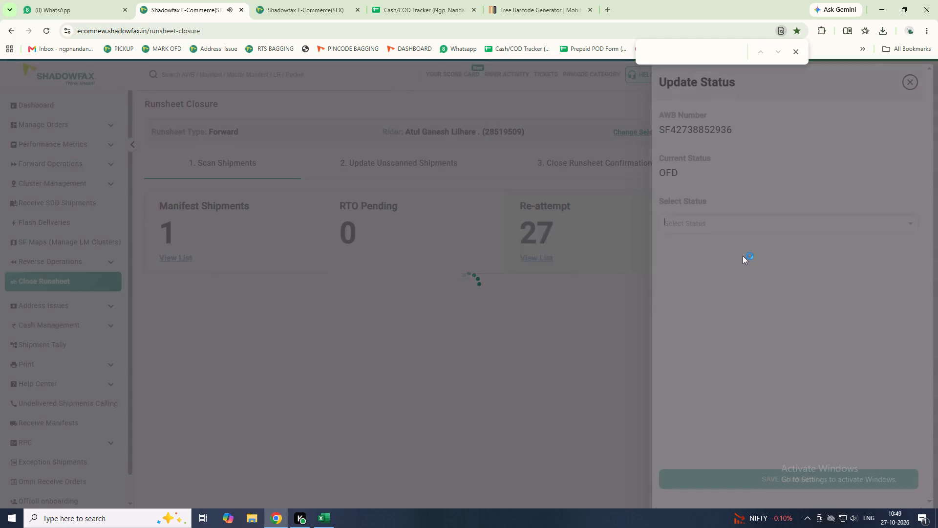
pyautogui.click(744, 223)
pyautogui.click(743, 243)
pyautogui.click(742, 277)
pyautogui.click(745, 290)
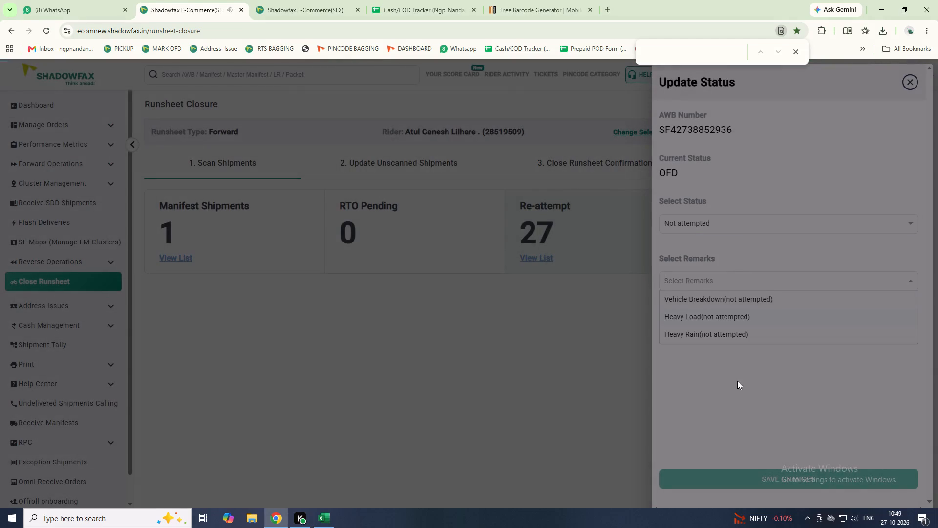
pyautogui.click(745, 303)
pyautogui.click(727, 477)
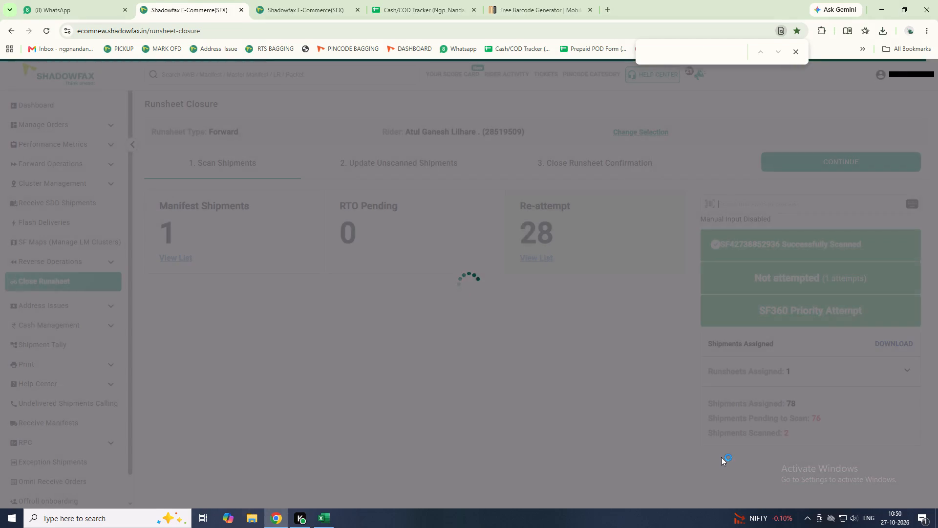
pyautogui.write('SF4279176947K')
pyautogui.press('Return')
pyautogui.click(691, 219)
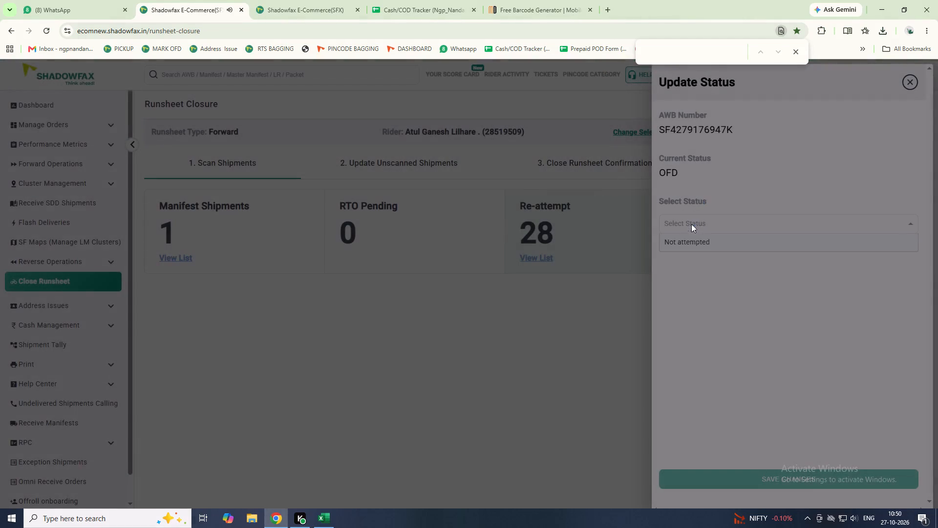
pyautogui.click(697, 235)
pyautogui.click(709, 277)
pyautogui.click(712, 296)
pyautogui.click(710, 475)
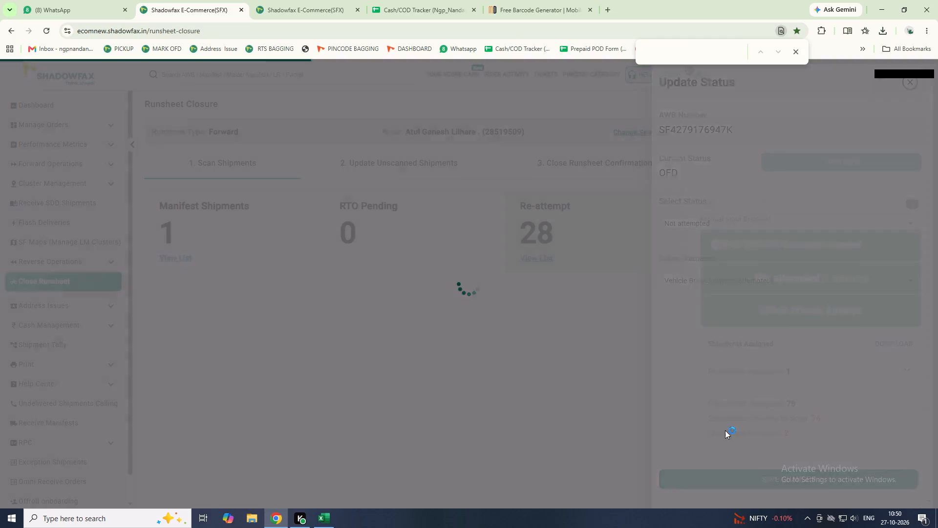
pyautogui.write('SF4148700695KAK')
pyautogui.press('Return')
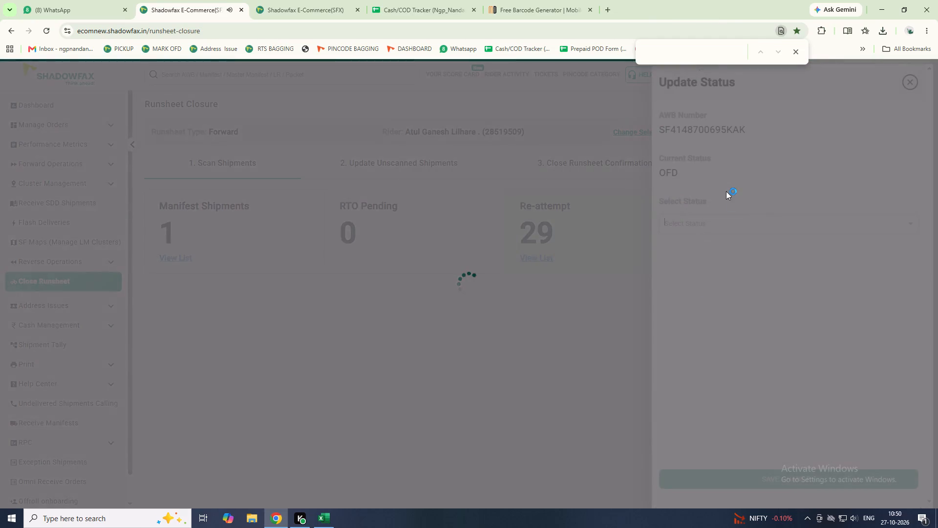
pyautogui.click(702, 228)
pyautogui.click(701, 232)
pyautogui.click(708, 238)
pyautogui.click(709, 256)
pyautogui.click(710, 271)
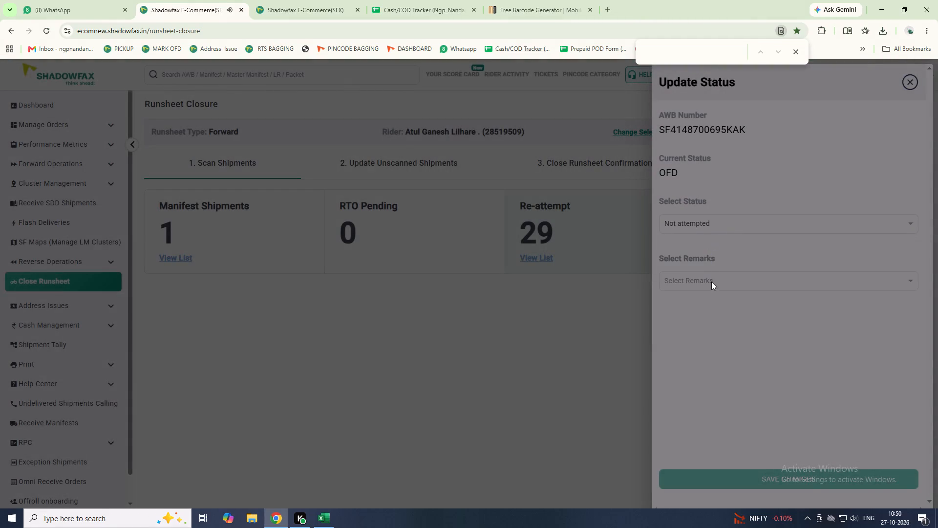
pyautogui.click(712, 284)
pyautogui.click(716, 308)
pyautogui.click(724, 476)
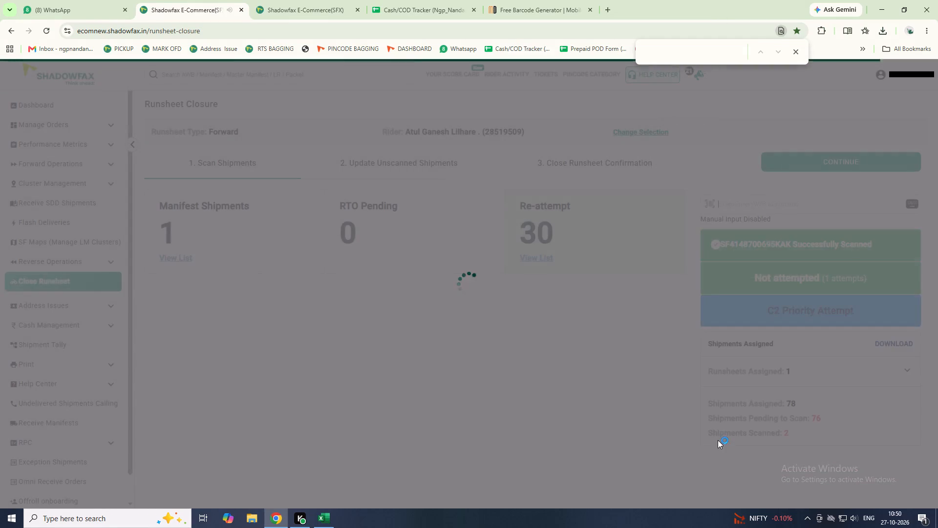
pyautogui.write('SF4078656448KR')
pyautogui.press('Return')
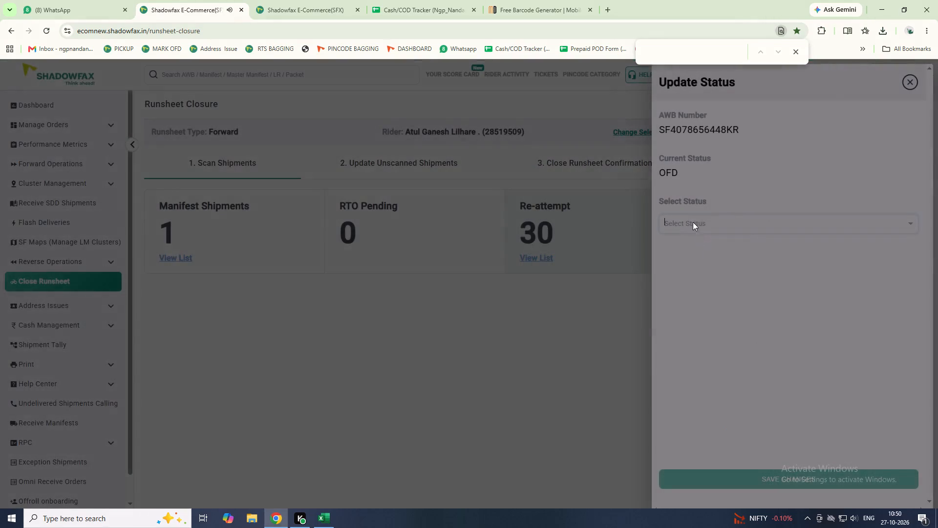
pyautogui.click(693, 222)
pyautogui.click(695, 231)
pyautogui.click(695, 237)
pyautogui.click(694, 261)
pyautogui.click(695, 281)
pyautogui.click(696, 293)
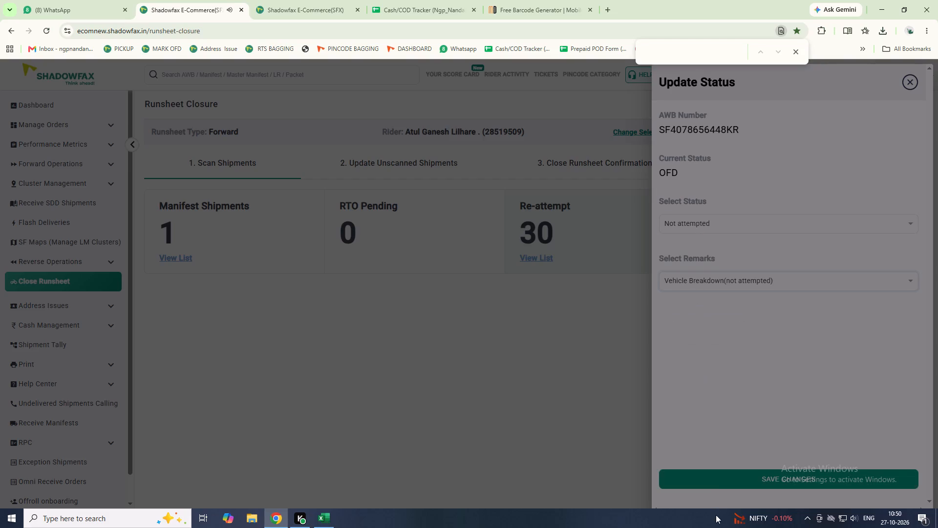
pyautogui.click(719, 491)
pyautogui.click(719, 491)
pyautogui.click(721, 480)
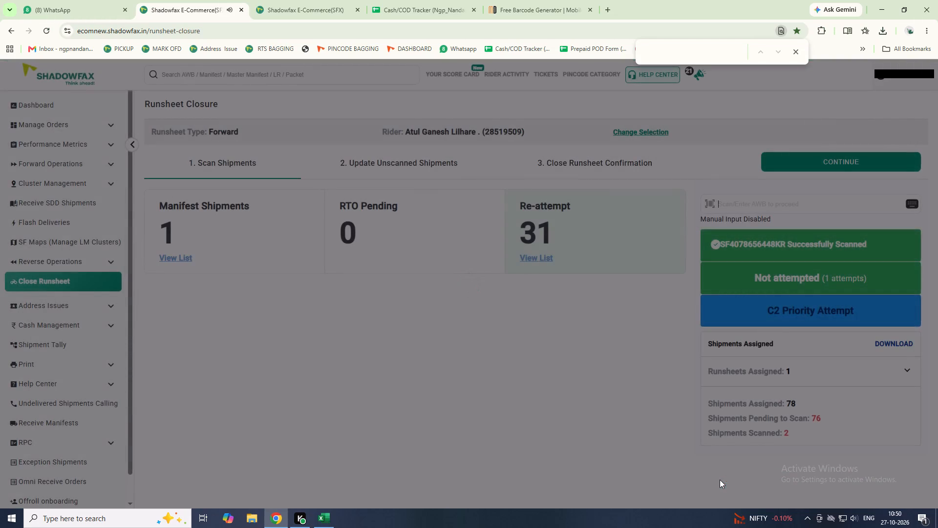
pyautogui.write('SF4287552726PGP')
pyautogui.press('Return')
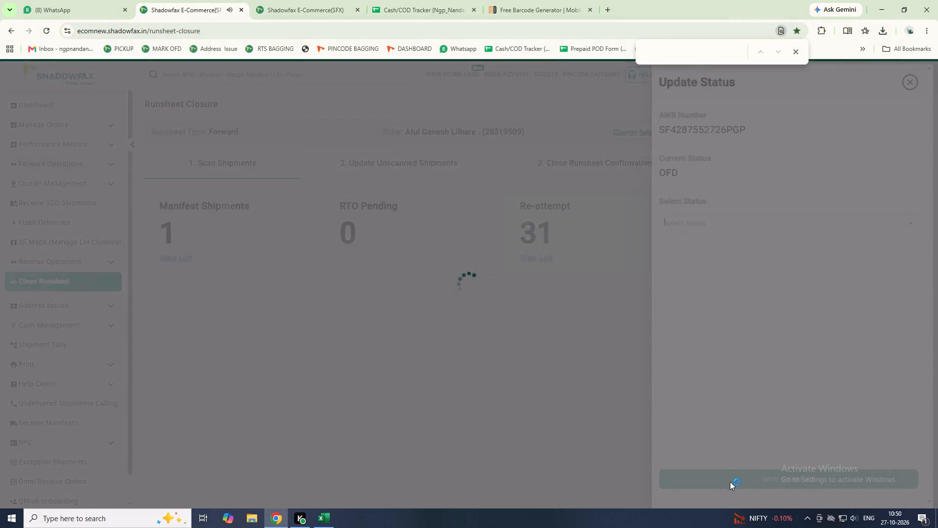
pyautogui.click(679, 224)
pyautogui.click(679, 243)
pyautogui.click(680, 275)
pyautogui.click(687, 288)
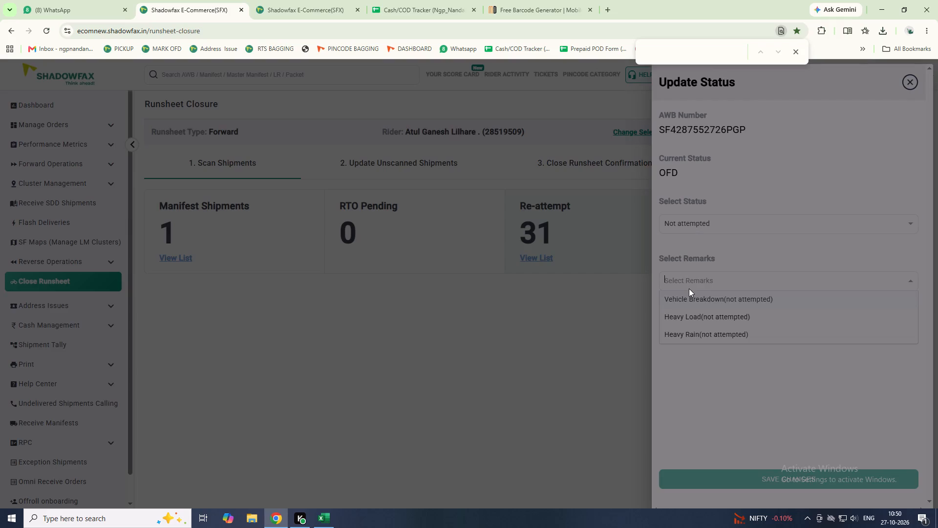
pyautogui.click(689, 291)
pyautogui.click(711, 481)
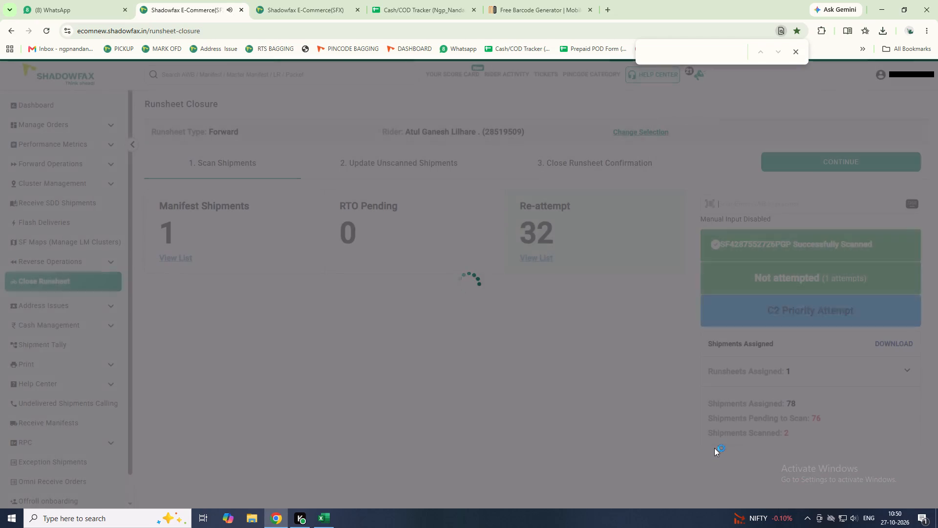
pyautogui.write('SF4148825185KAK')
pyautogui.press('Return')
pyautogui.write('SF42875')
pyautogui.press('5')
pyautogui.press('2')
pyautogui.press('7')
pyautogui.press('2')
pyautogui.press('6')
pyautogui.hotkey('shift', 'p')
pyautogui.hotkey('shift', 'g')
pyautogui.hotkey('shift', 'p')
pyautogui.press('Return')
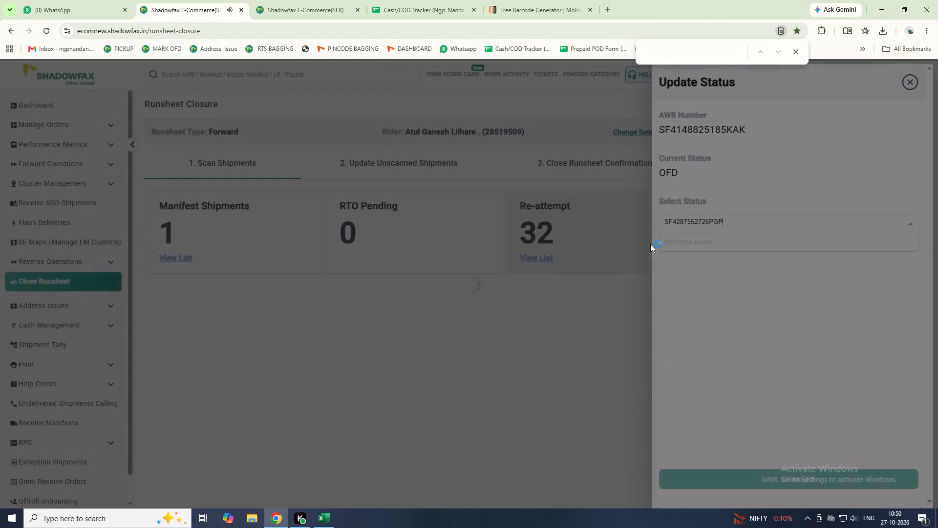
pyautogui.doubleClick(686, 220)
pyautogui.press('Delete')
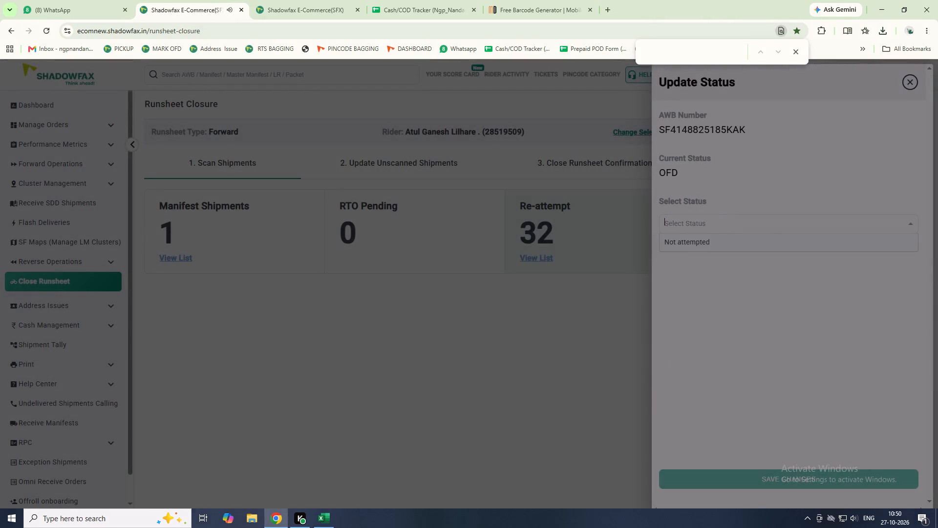
pyautogui.click(703, 241)
pyautogui.click(702, 261)
pyautogui.click(702, 276)
pyautogui.click(702, 286)
pyautogui.doubleClick(702, 290)
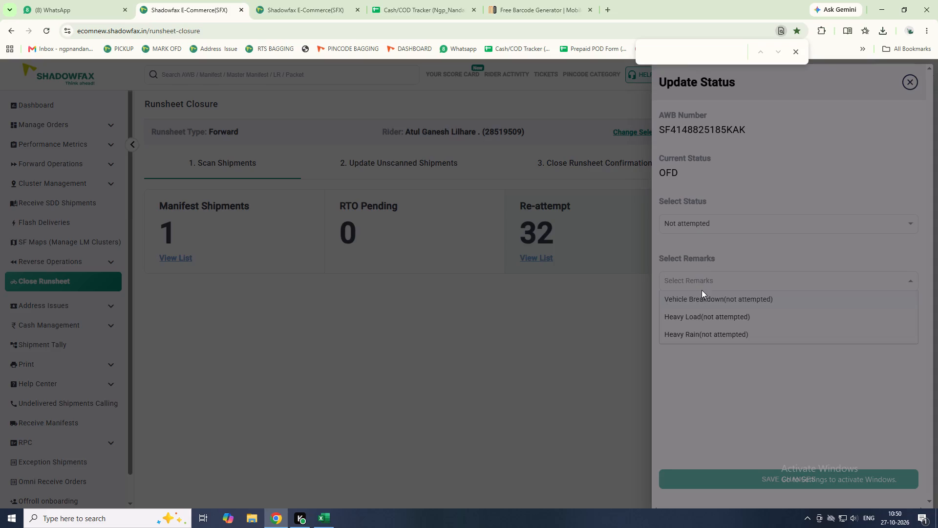
pyautogui.click(700, 301)
pyautogui.click(722, 476)
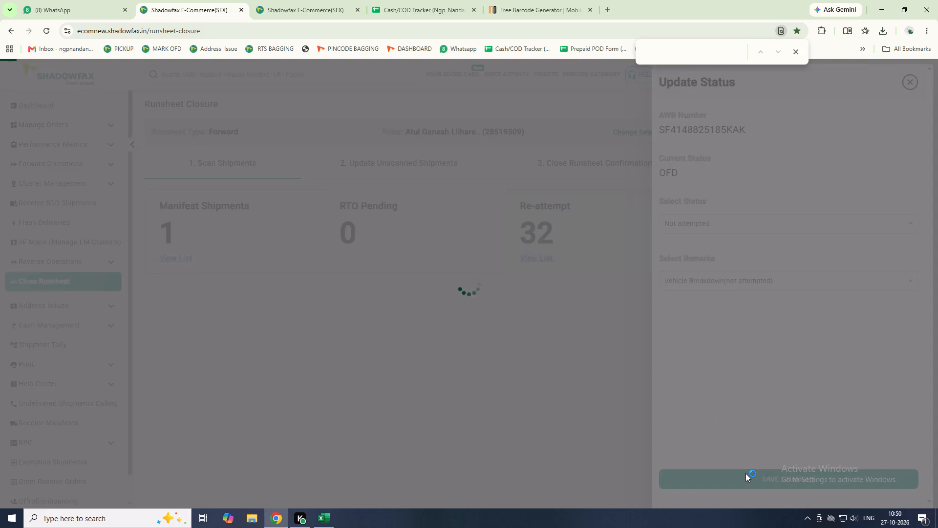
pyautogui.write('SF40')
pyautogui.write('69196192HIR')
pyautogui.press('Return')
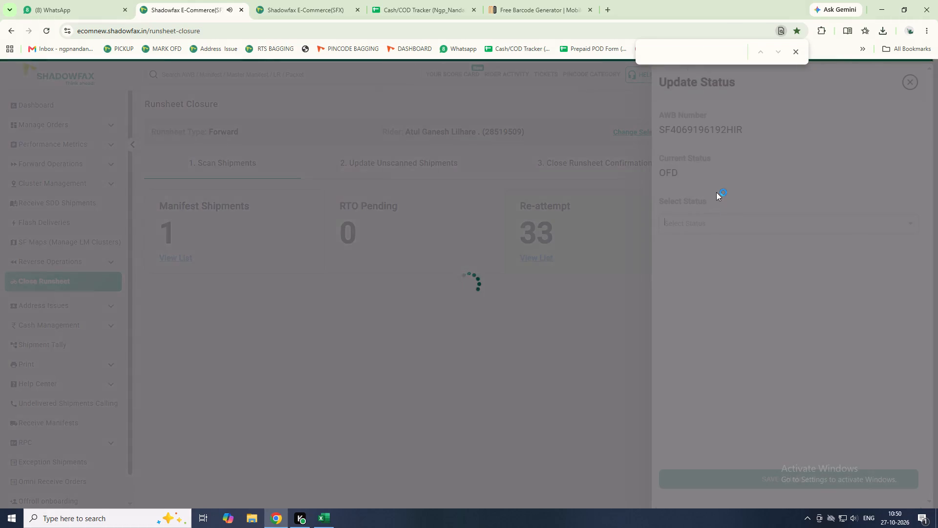
pyautogui.click(713, 224)
pyautogui.click(718, 258)
pyautogui.click(721, 214)
pyautogui.click(722, 233)
pyautogui.click(722, 242)
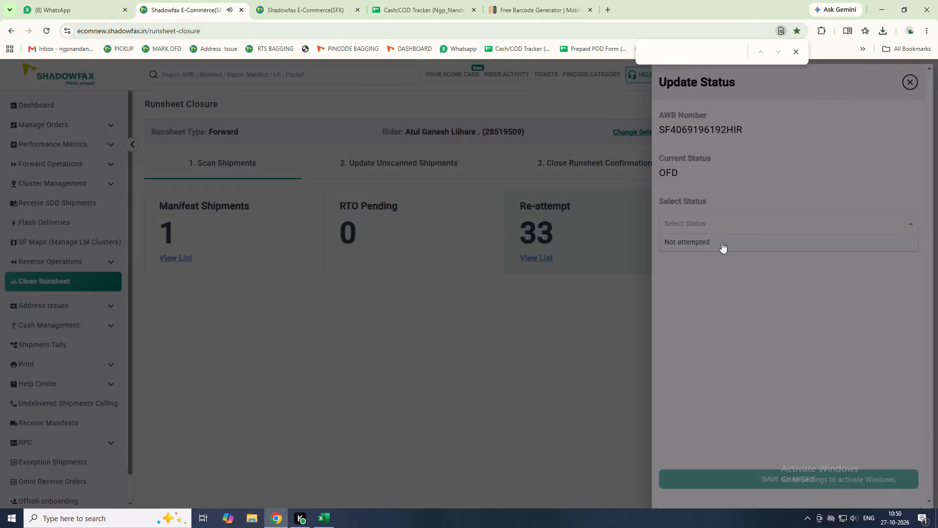
pyautogui.click(725, 255)
pyautogui.click(725, 271)
pyautogui.click(725, 288)
pyautogui.click(725, 297)
pyautogui.click(719, 466)
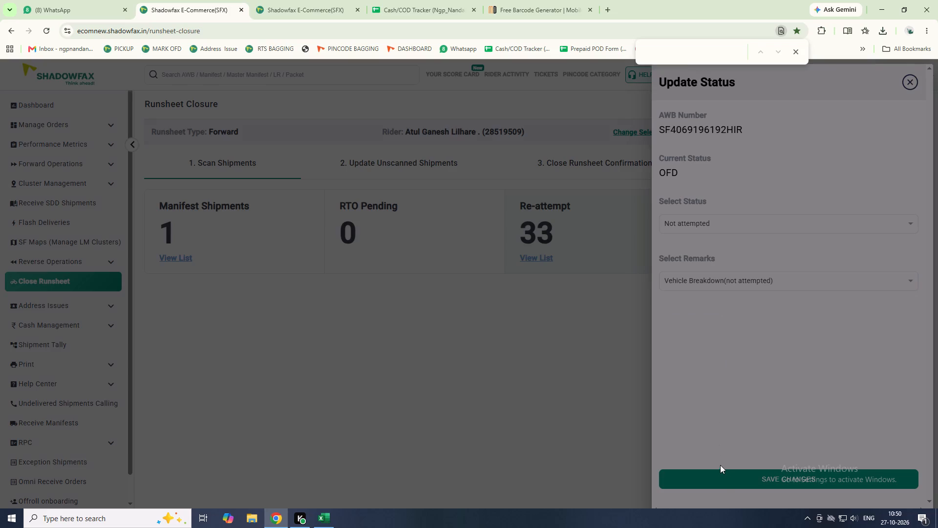
pyautogui.click(722, 472)
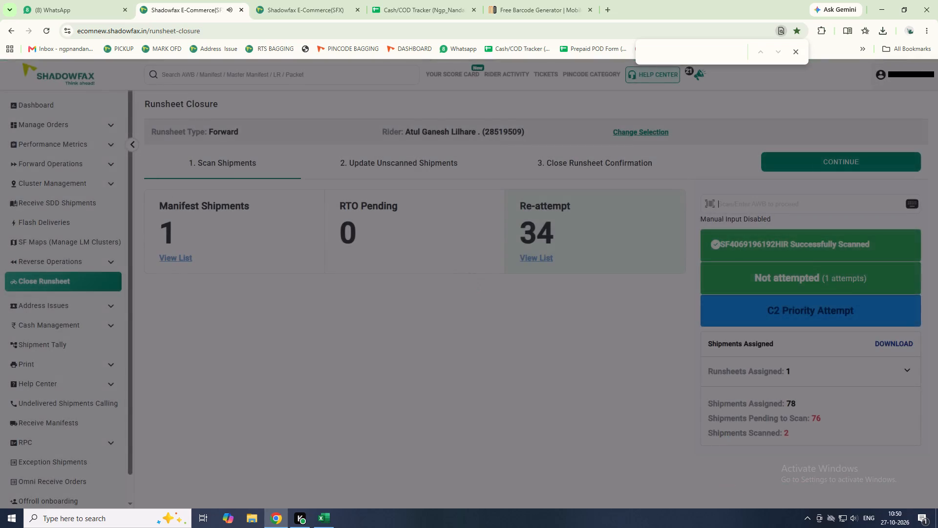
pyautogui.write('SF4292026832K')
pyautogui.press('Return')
pyautogui.click(684, 229)
pyautogui.click(686, 248)
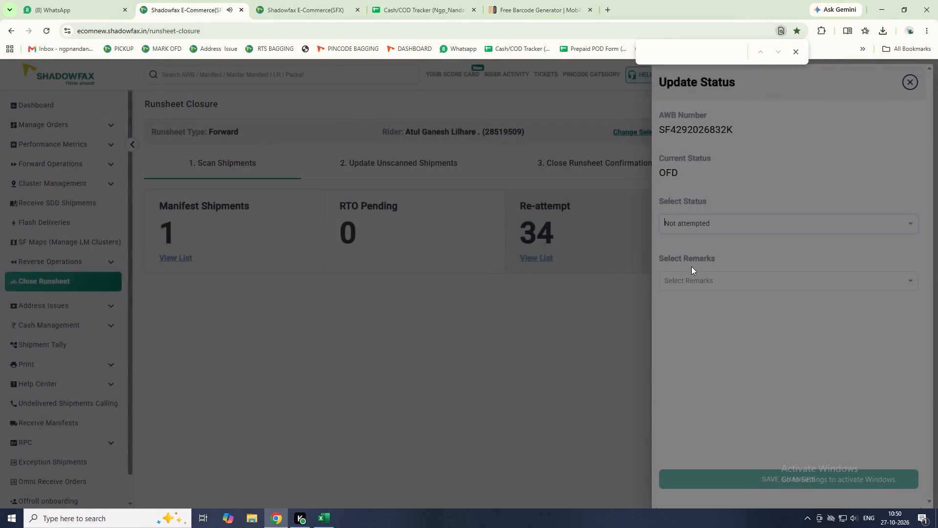
pyautogui.click(691, 271)
pyautogui.click(693, 290)
pyautogui.click(698, 308)
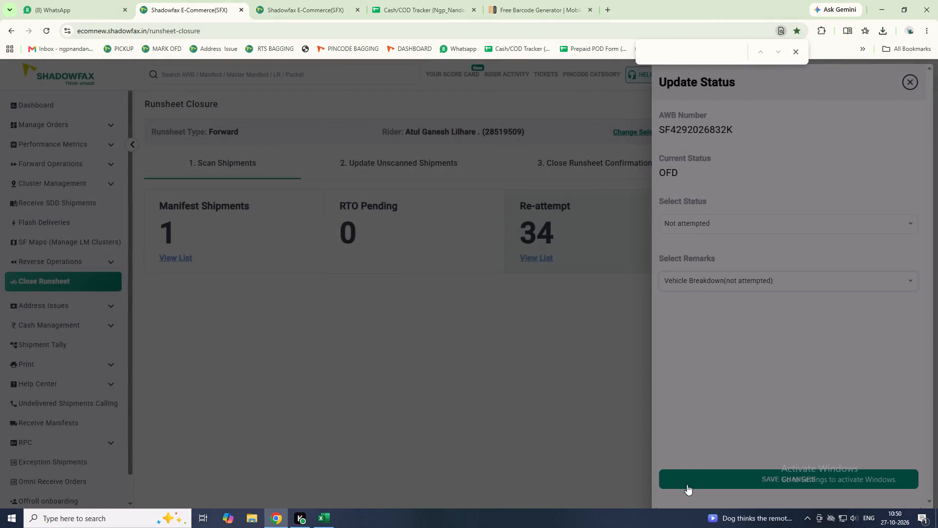
pyautogui.click(687, 484)
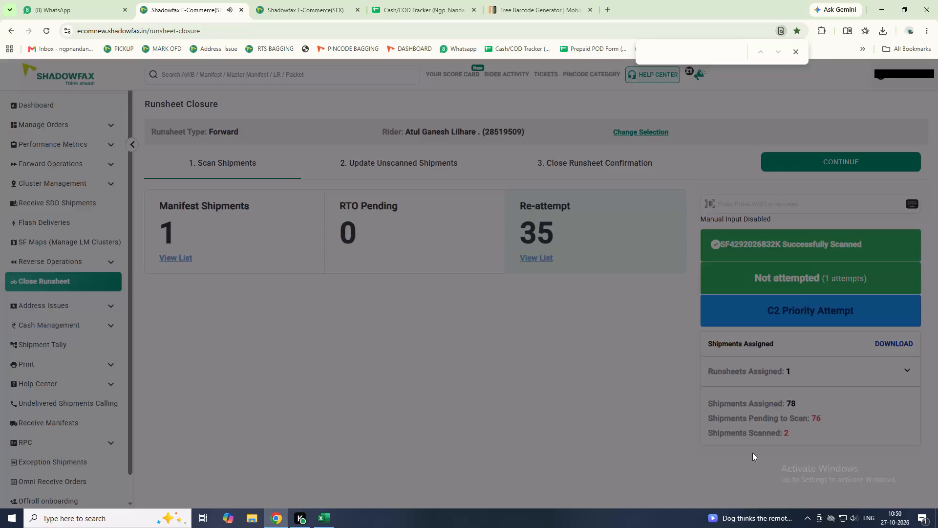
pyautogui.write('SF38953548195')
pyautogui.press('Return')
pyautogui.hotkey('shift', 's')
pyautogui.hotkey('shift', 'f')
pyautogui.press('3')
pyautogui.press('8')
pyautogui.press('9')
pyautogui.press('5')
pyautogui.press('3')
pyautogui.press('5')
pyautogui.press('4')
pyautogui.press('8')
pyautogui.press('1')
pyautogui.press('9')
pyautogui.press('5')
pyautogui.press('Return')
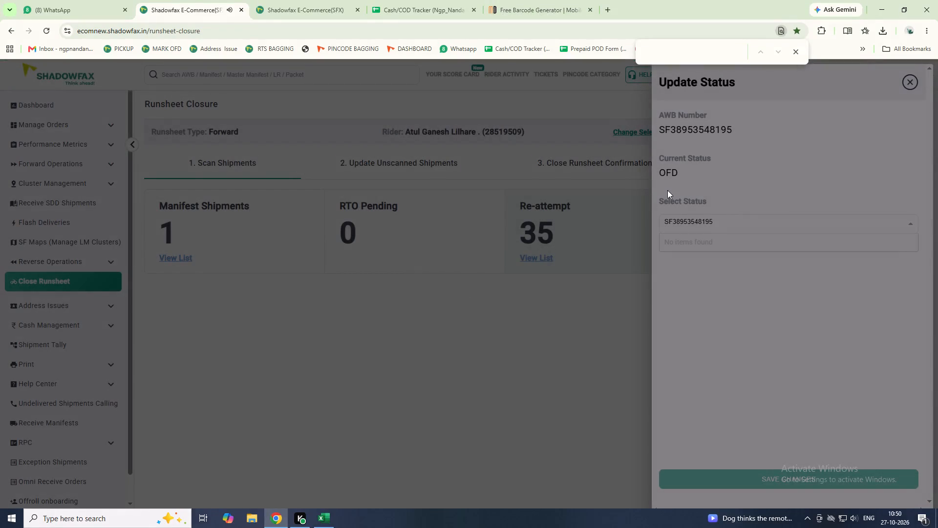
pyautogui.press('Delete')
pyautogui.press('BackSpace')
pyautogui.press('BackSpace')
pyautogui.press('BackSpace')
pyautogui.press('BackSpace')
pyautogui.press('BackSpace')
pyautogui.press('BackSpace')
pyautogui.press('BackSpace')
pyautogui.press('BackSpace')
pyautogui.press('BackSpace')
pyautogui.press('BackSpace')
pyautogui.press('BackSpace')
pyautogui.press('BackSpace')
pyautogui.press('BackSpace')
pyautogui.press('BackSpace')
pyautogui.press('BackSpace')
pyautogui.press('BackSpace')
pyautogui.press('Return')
pyautogui.click(754, 281)
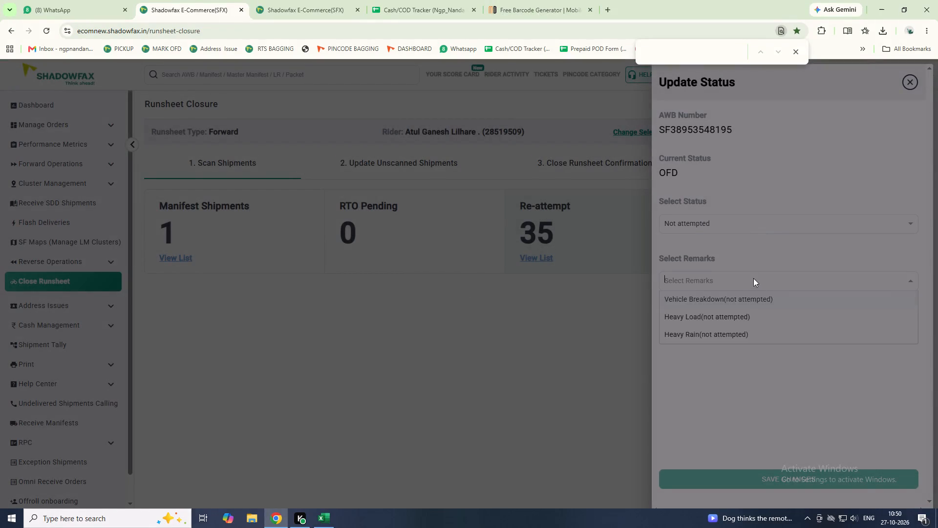
pyautogui.press('Return')
pyautogui.click(751, 494)
pyautogui.click(753, 469)
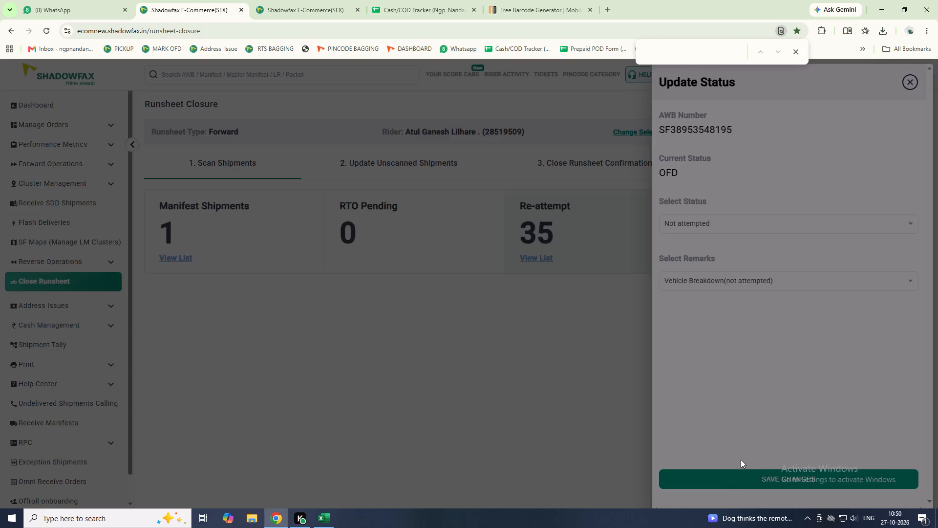
pyautogui.click(737, 476)
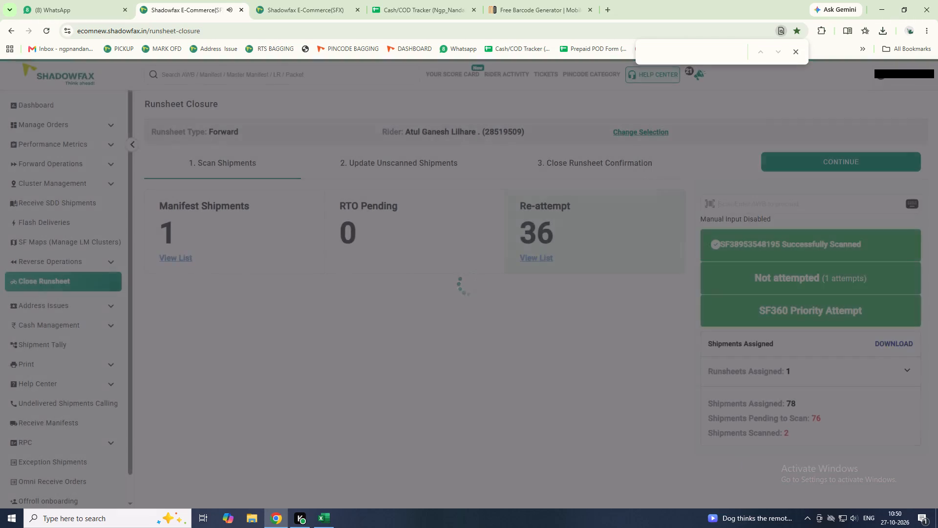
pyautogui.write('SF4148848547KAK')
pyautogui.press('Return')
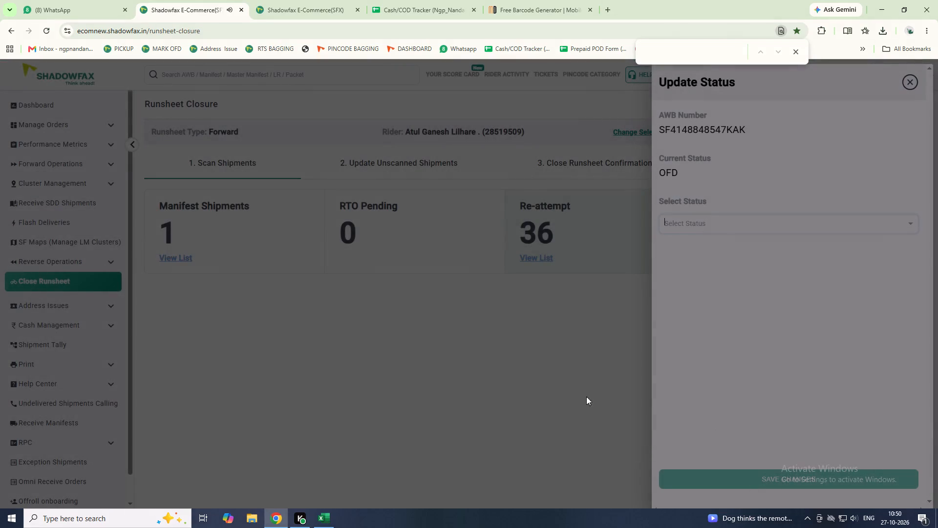
pyautogui.click(682, 221)
pyautogui.click(684, 240)
pyautogui.click(685, 284)
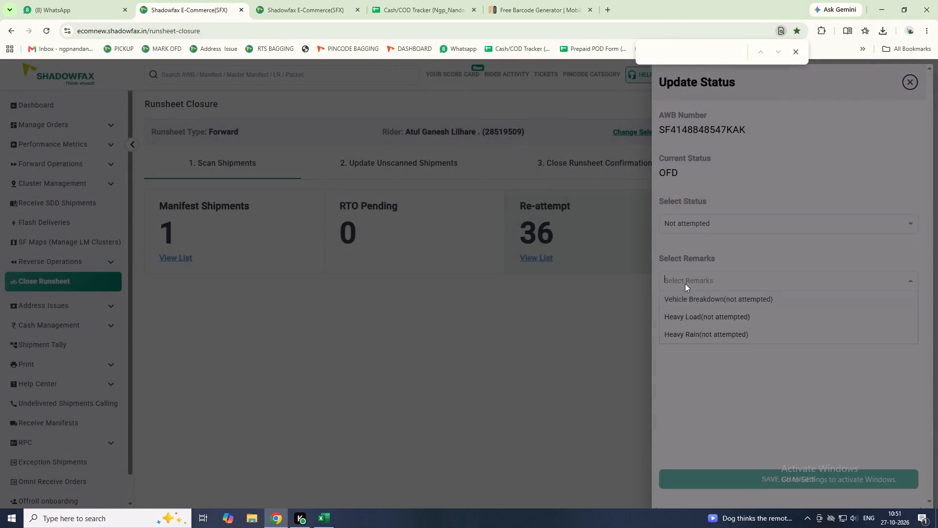
pyautogui.click(692, 308)
pyautogui.click(703, 475)
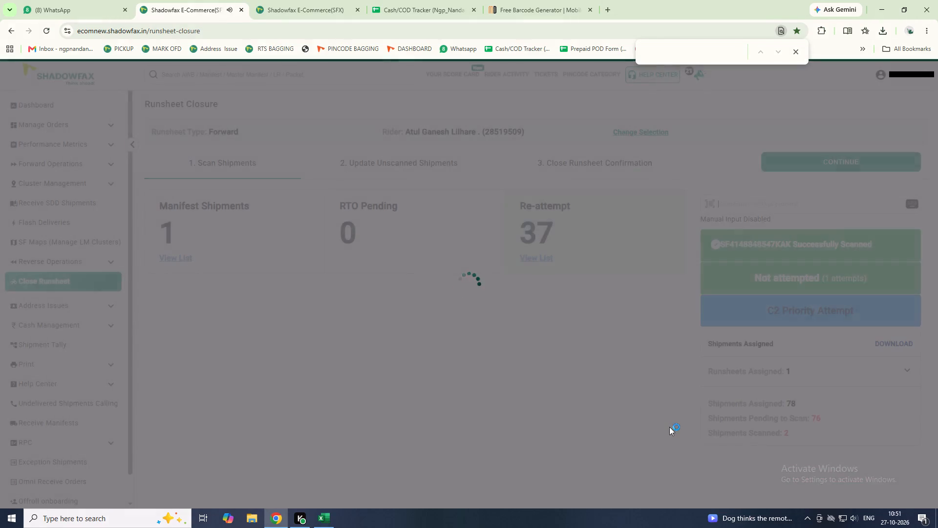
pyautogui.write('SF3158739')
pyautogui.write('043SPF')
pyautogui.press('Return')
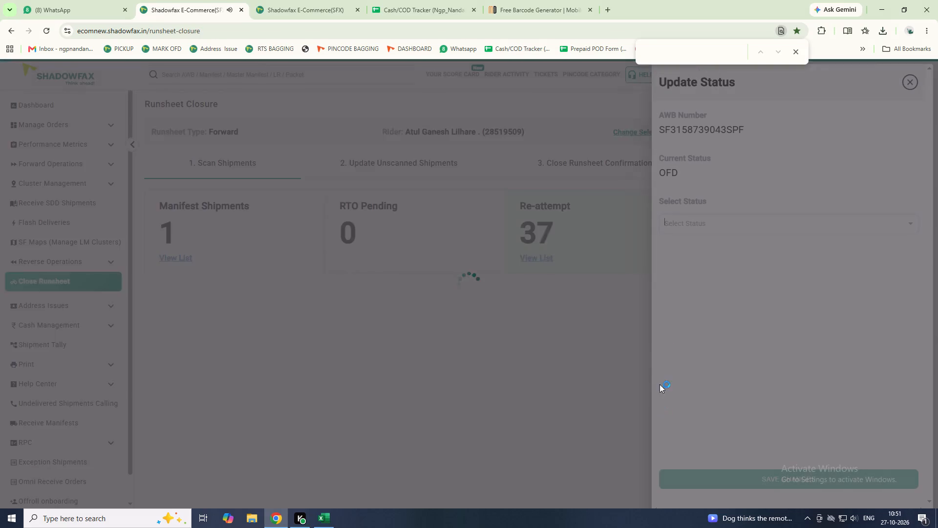
pyautogui.click(684, 226)
pyautogui.click(687, 246)
pyautogui.click(696, 266)
pyautogui.click(703, 283)
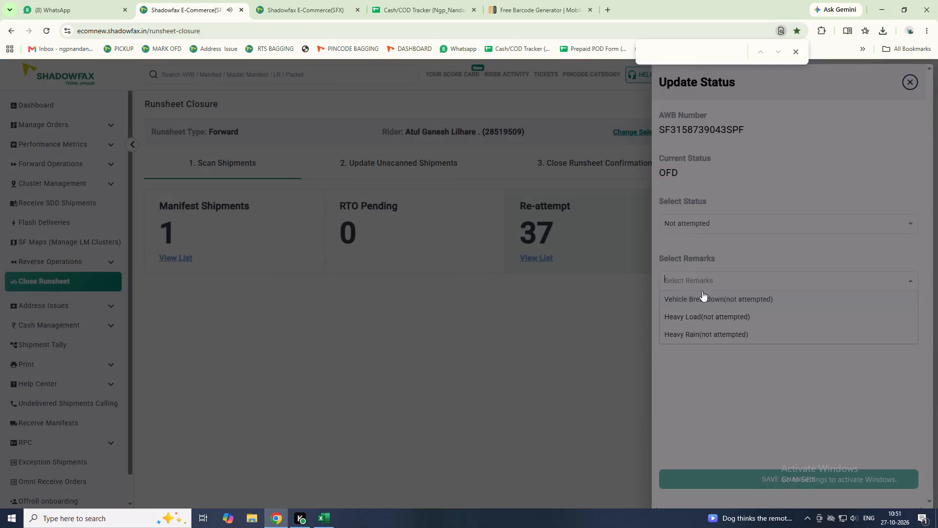
pyautogui.click(702, 291)
pyautogui.click(722, 477)
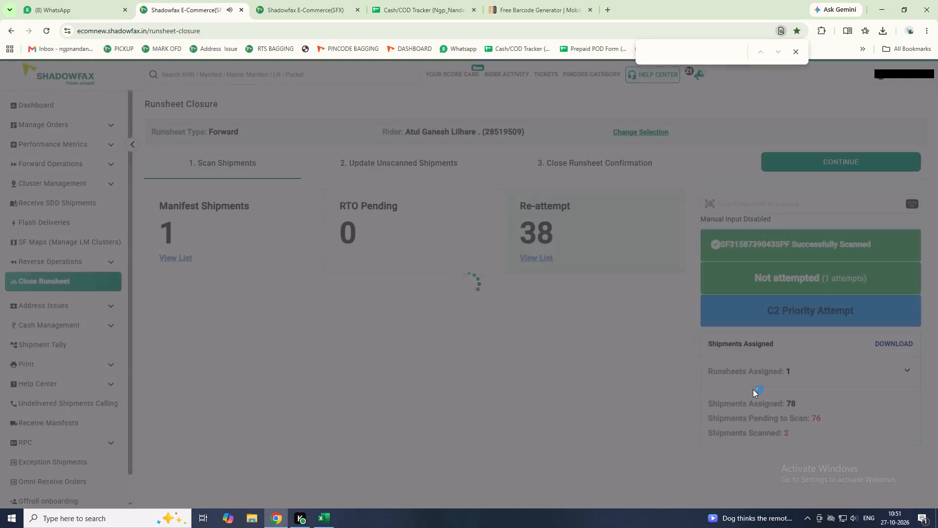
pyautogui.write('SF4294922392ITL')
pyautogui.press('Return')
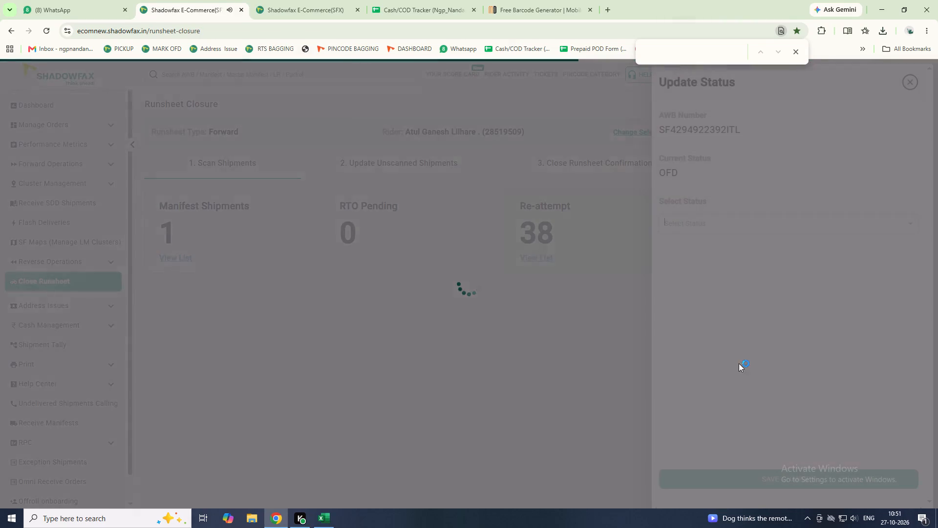
pyautogui.click(712, 226)
pyautogui.click(713, 242)
pyautogui.click(713, 271)
pyautogui.click(713, 285)
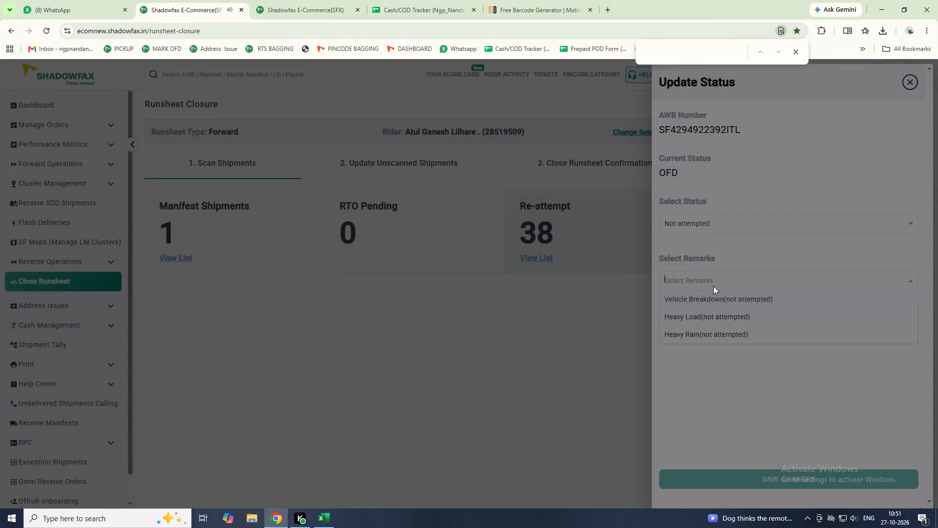
pyautogui.click(714, 290)
pyautogui.click(714, 306)
pyautogui.click(736, 485)
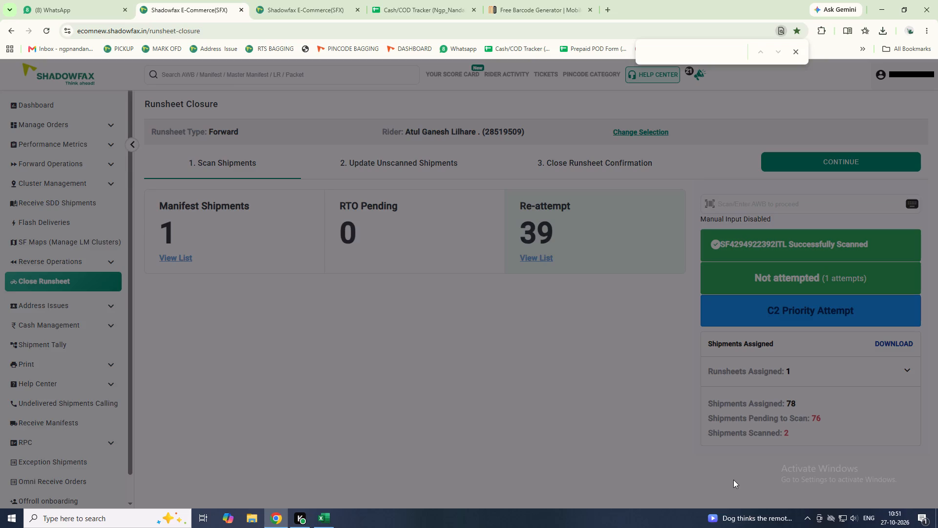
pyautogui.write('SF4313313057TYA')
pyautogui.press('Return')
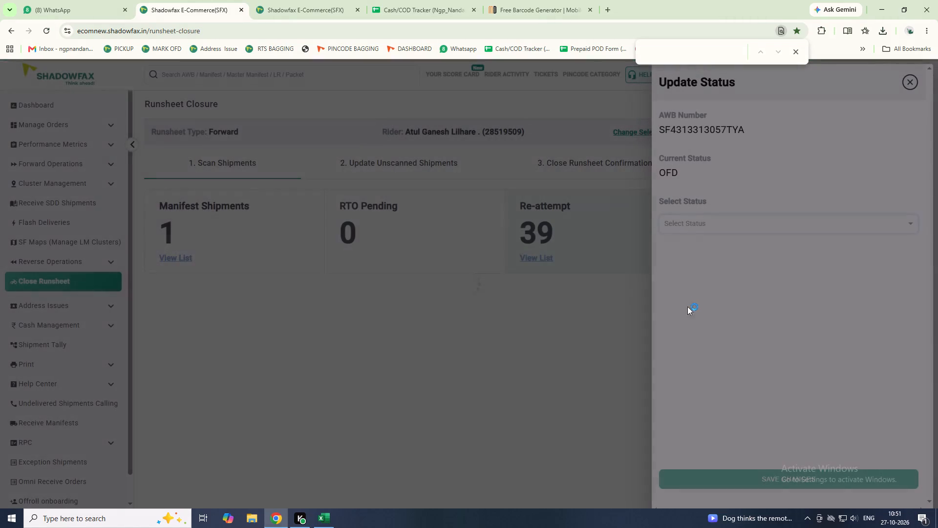
pyautogui.click(686, 228)
pyautogui.click(689, 235)
pyautogui.click(695, 276)
pyautogui.click(699, 287)
pyautogui.click(698, 292)
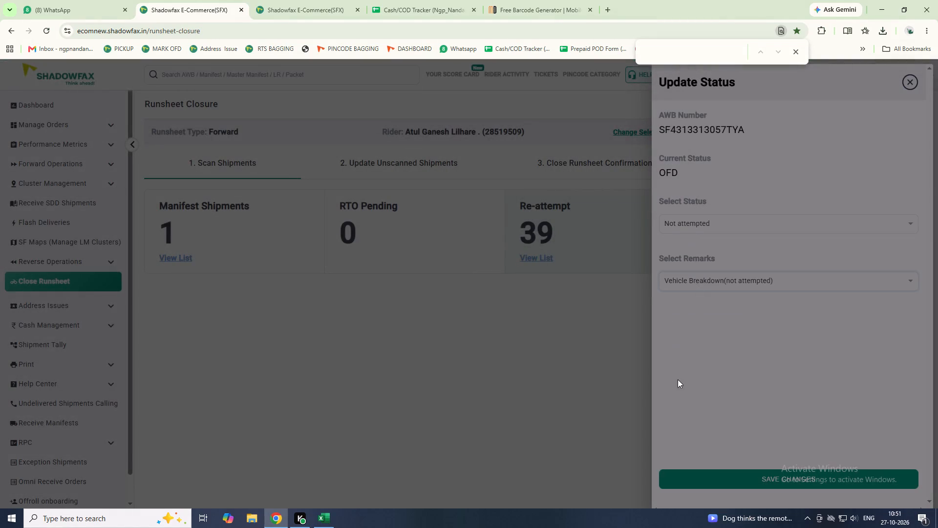
pyautogui.click(714, 487)
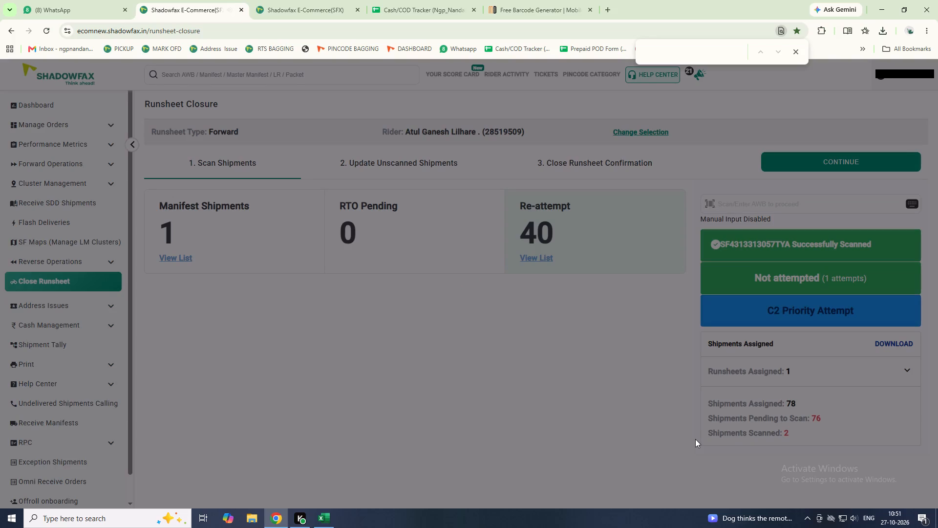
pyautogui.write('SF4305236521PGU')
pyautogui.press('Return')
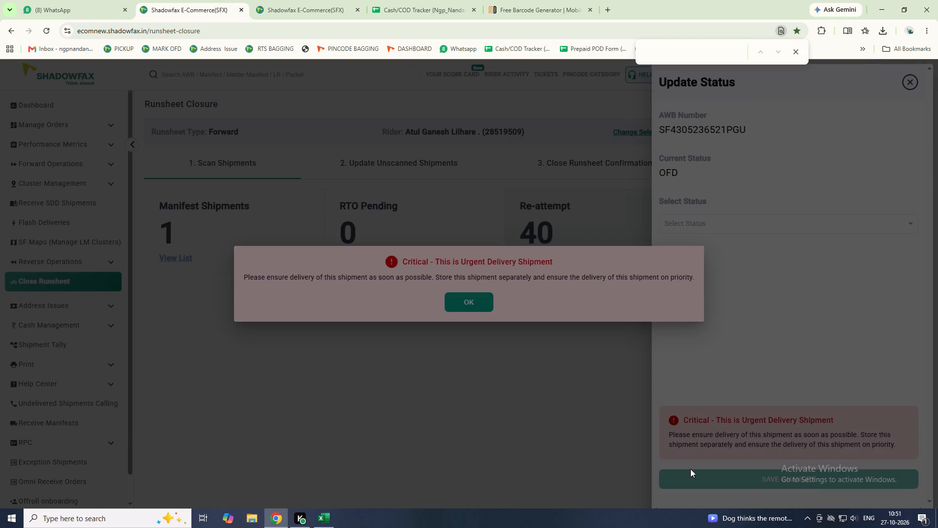
pyautogui.click(448, 303)
pyautogui.click(705, 223)
pyautogui.click(704, 235)
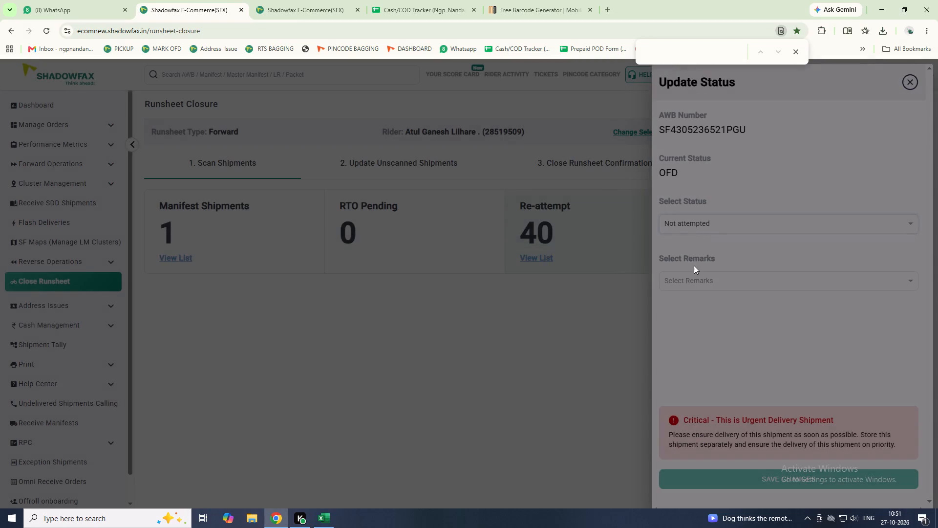
pyautogui.click(694, 265)
pyautogui.click(697, 282)
pyautogui.click(697, 305)
pyautogui.click(690, 461)
pyautogui.click(691, 483)
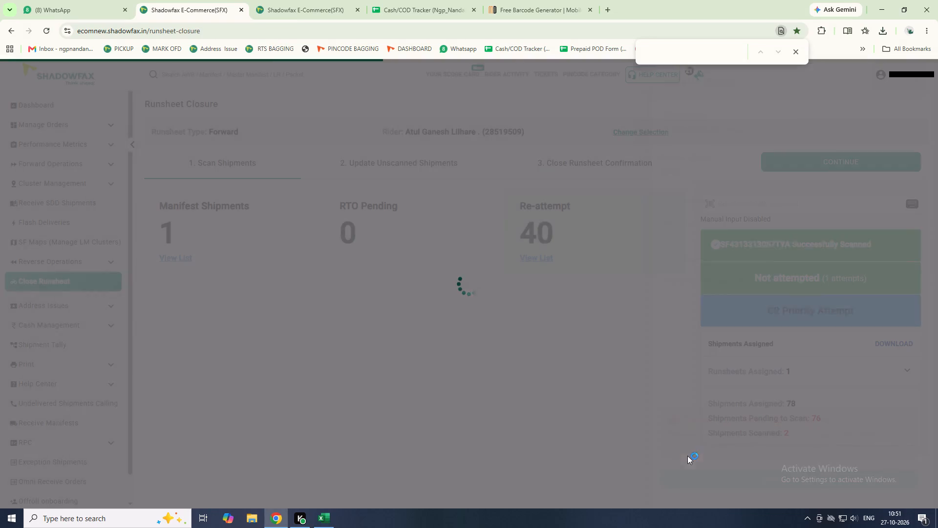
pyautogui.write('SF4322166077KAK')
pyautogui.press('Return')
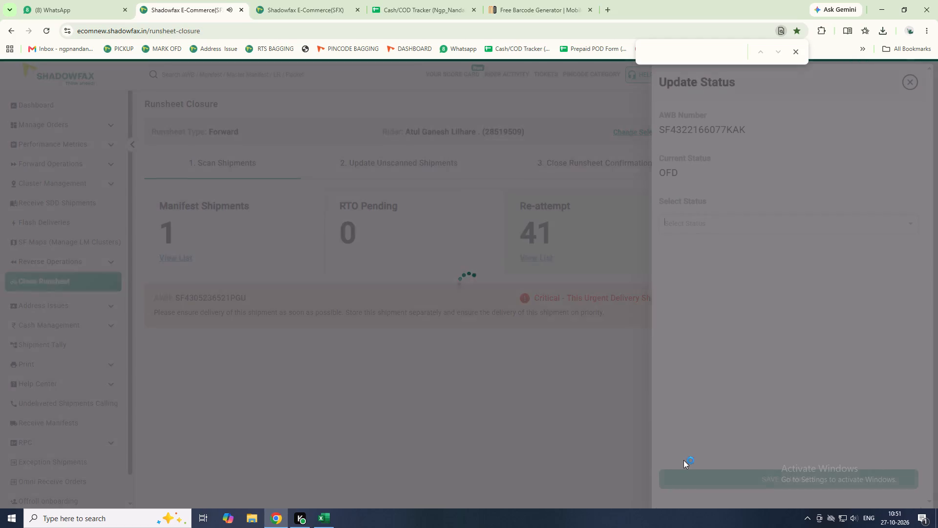
pyautogui.click(730, 223)
pyautogui.click(730, 240)
pyautogui.click(726, 281)
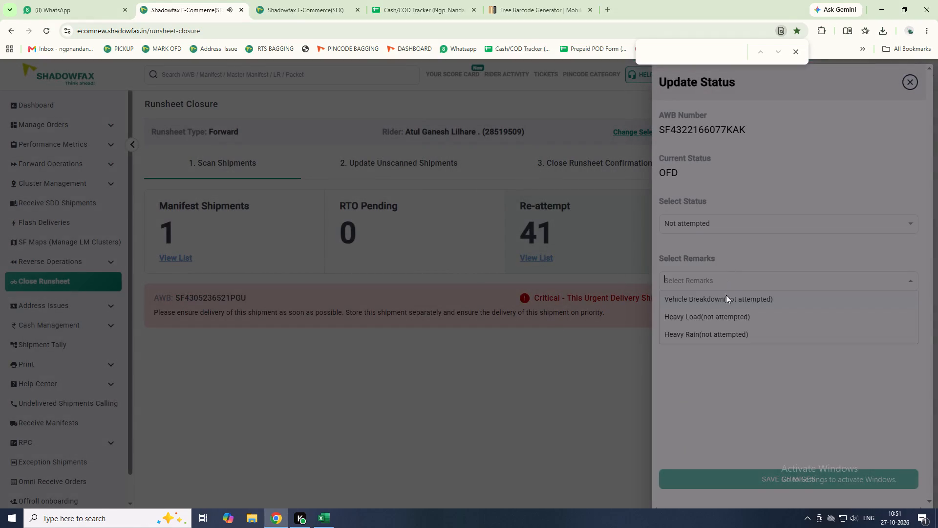
pyautogui.click(728, 301)
pyautogui.click(698, 480)
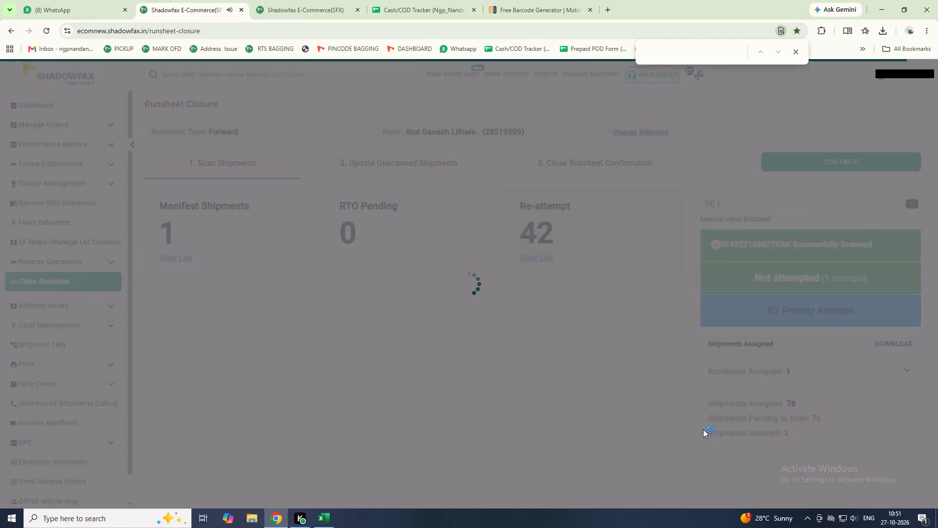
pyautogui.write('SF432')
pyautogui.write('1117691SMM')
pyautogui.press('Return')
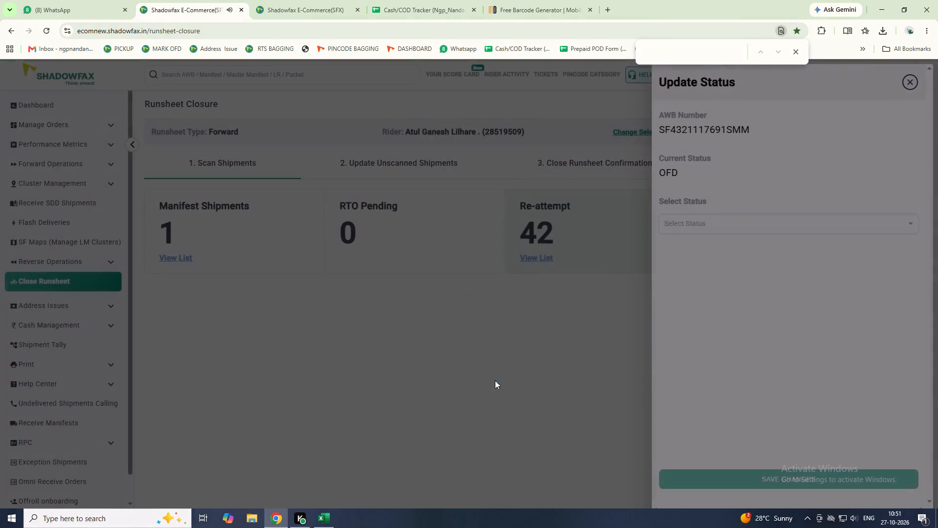
pyautogui.click(713, 211)
pyautogui.click(711, 220)
pyautogui.click(711, 235)
pyautogui.click(703, 275)
pyautogui.click(704, 292)
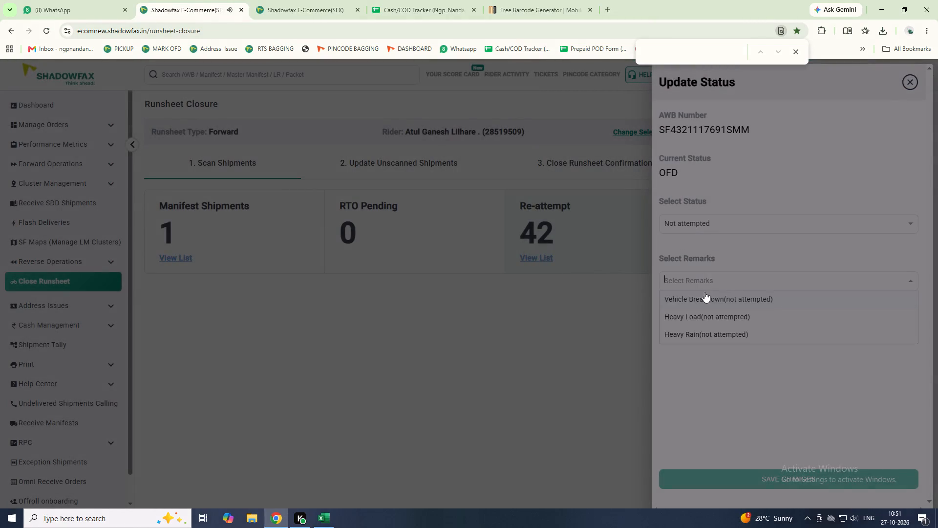
pyautogui.click(676, 474)
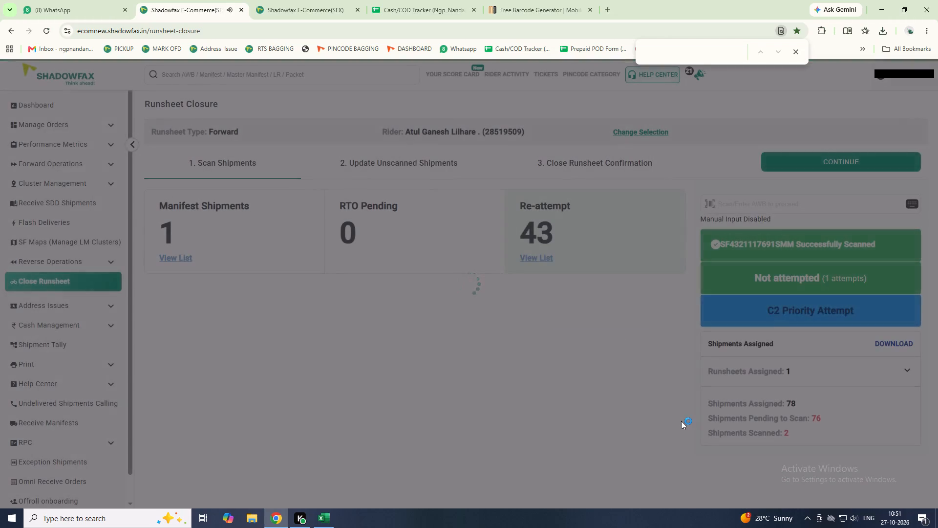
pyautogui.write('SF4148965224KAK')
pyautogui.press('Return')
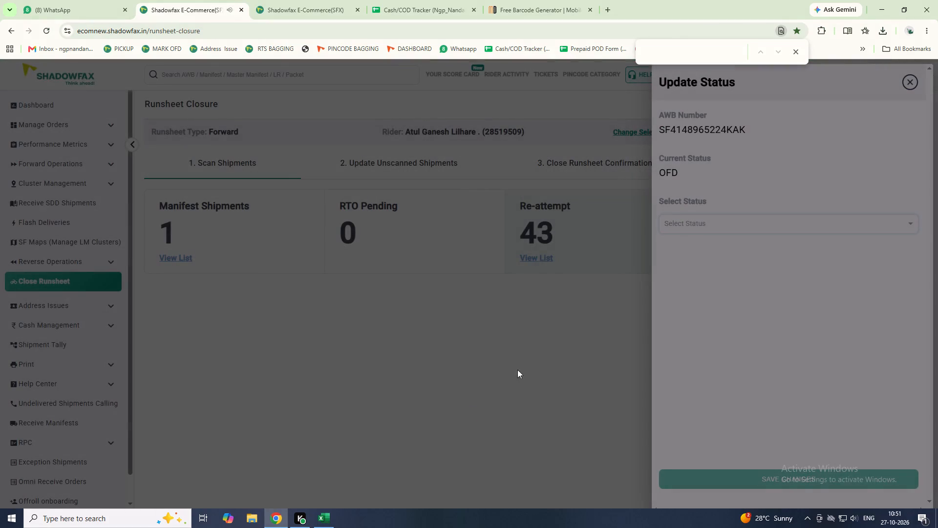
pyautogui.click(669, 230)
pyautogui.click(668, 240)
pyautogui.click(687, 289)
pyautogui.click(684, 298)
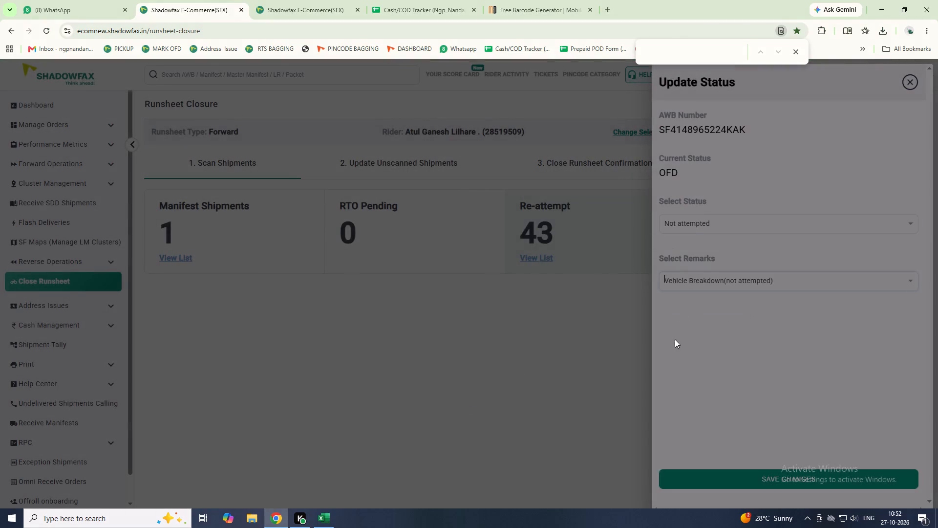
pyautogui.click(685, 484)
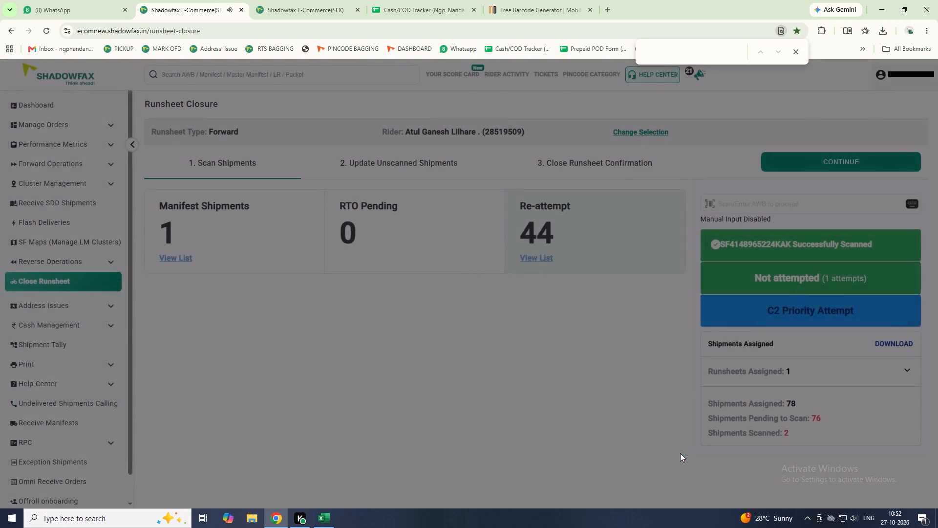
pyautogui.hotkey('shift', 's')
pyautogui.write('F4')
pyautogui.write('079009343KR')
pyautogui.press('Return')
pyautogui.click(672, 224)
pyautogui.click(677, 250)
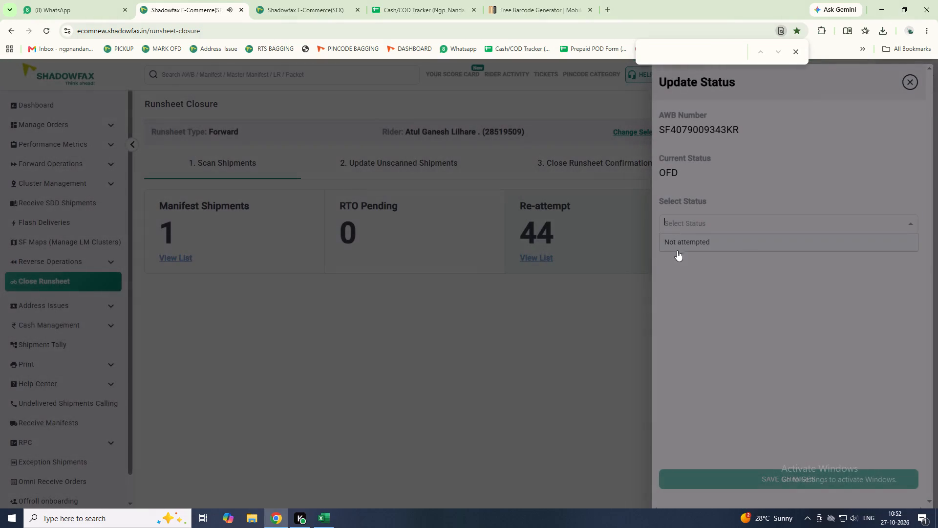
pyautogui.click(684, 269)
pyautogui.click(686, 290)
pyautogui.click(688, 308)
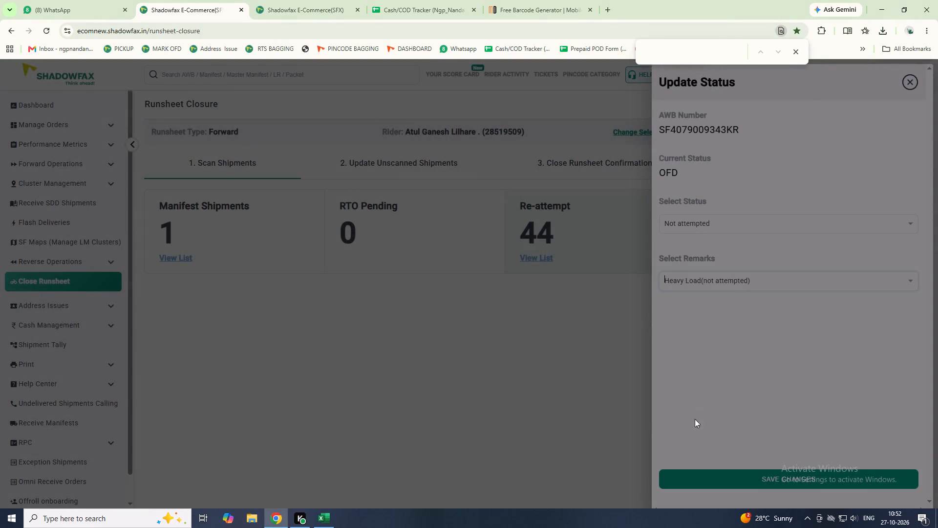
pyautogui.click(716, 471)
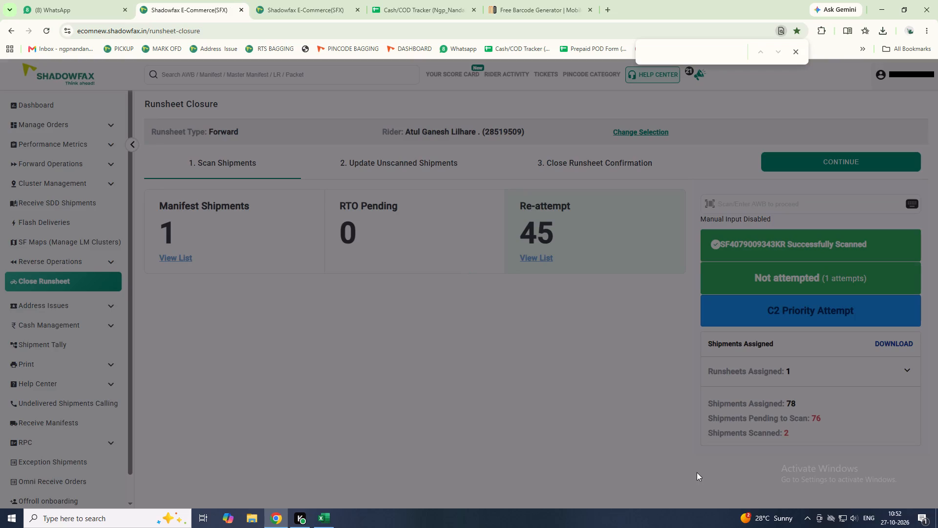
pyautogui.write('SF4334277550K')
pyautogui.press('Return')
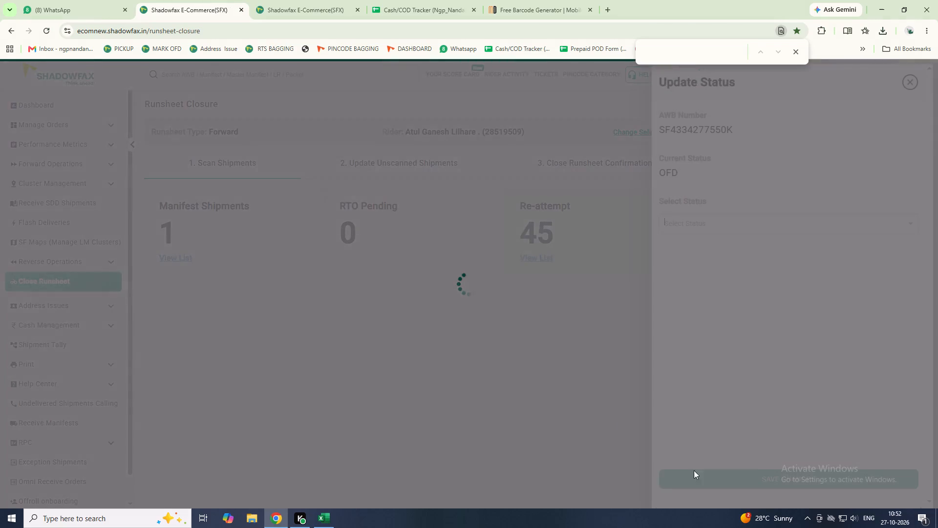
pyautogui.click(699, 218)
pyautogui.click(698, 233)
pyautogui.click(703, 245)
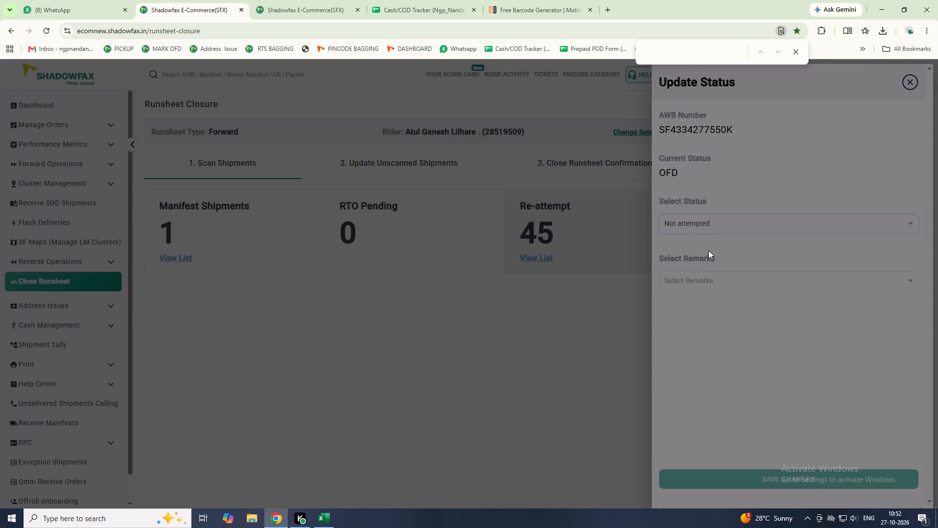
pyautogui.click(710, 253)
pyautogui.click(711, 258)
pyautogui.click(711, 275)
pyautogui.click(711, 302)
pyautogui.moveTo(716, 473); pyautogui.dragTo(716, 473)
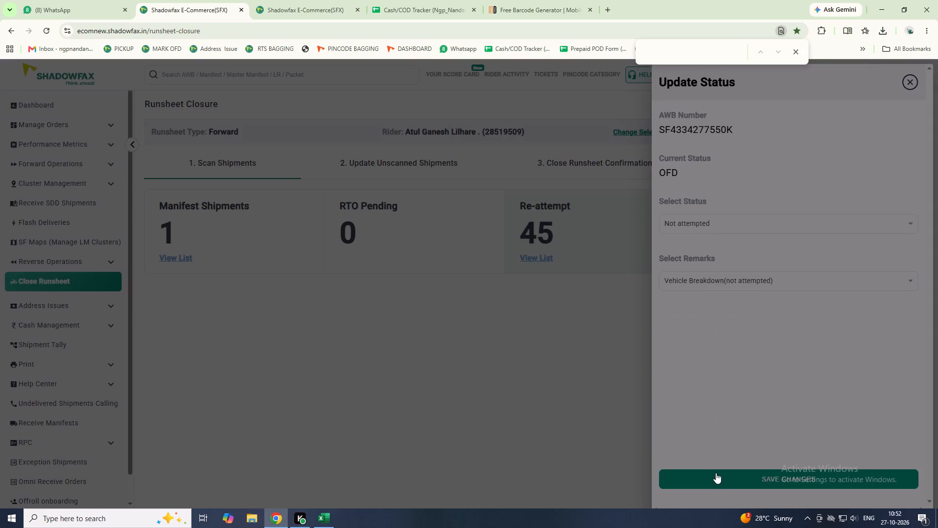
pyautogui.moveTo(716, 473); pyautogui.dragTo(718, 464)
pyautogui.click(767, 484)
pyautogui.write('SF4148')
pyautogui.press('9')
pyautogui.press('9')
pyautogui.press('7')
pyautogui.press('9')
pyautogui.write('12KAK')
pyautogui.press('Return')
pyautogui.click(677, 235)
pyautogui.click(677, 227)
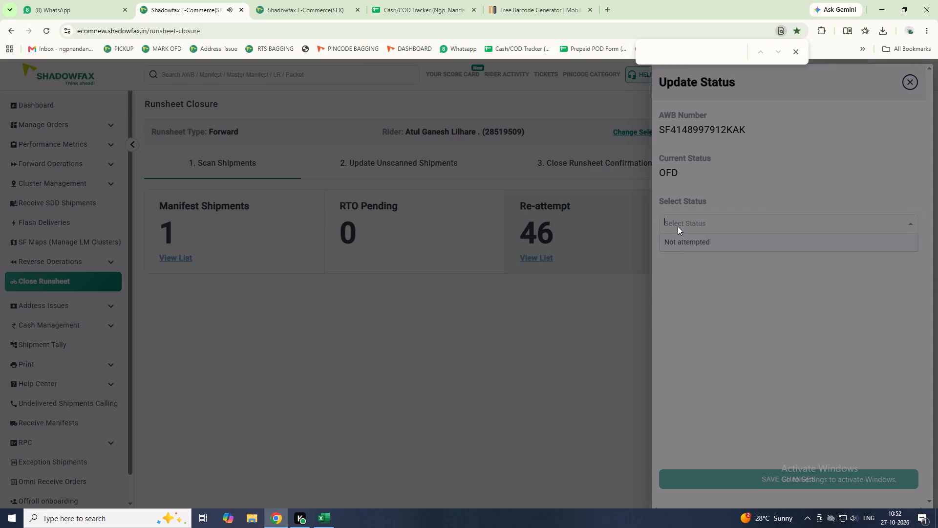
pyautogui.click(678, 235)
pyautogui.click(670, 283)
pyautogui.click(671, 306)
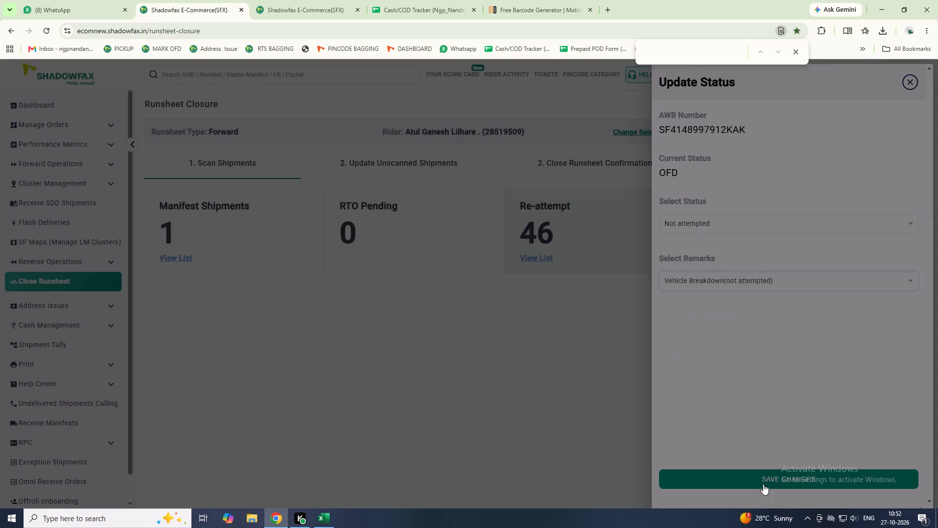
pyautogui.click(762, 478)
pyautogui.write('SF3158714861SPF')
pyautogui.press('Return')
pyautogui.click(725, 226)
pyautogui.click(720, 236)
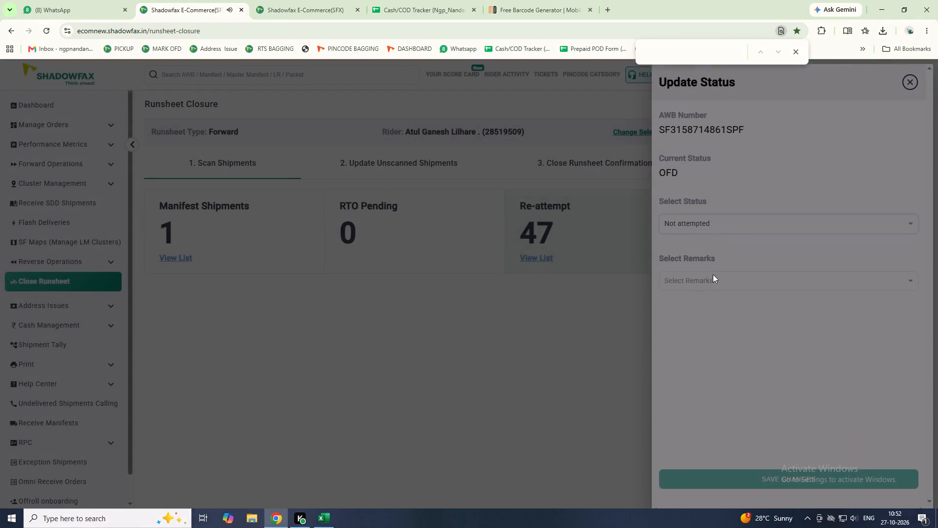
pyautogui.click(712, 277)
pyautogui.click(713, 302)
pyautogui.click(744, 484)
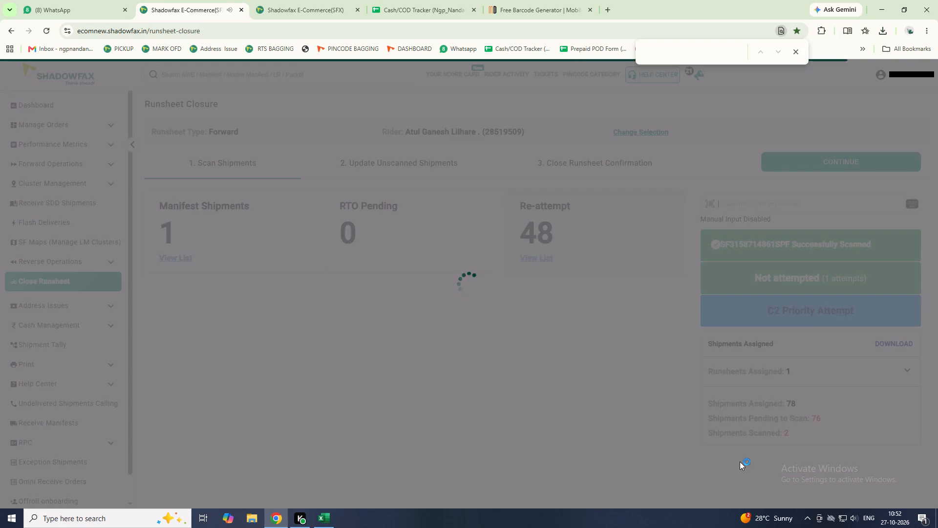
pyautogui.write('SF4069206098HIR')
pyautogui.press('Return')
pyautogui.click(688, 223)
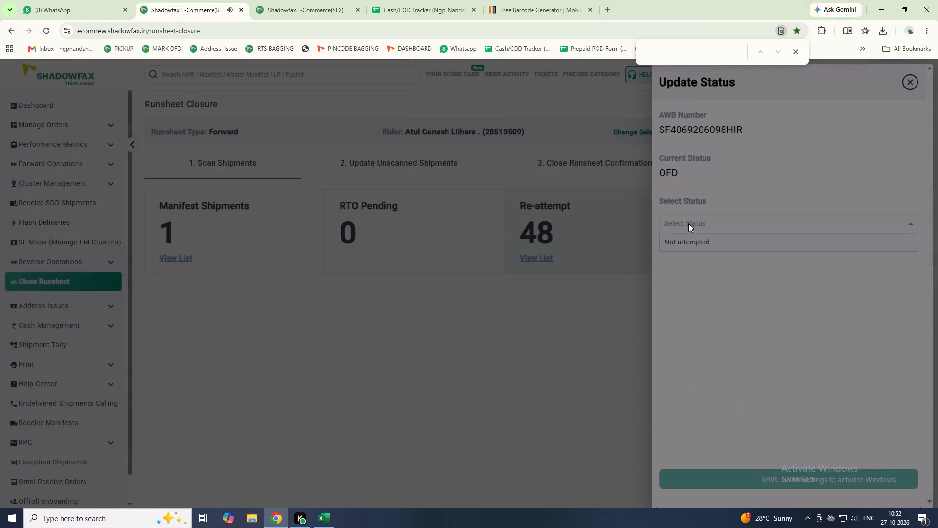
pyautogui.click(695, 243)
pyautogui.click(694, 272)
pyautogui.click(693, 295)
pyautogui.click(701, 477)
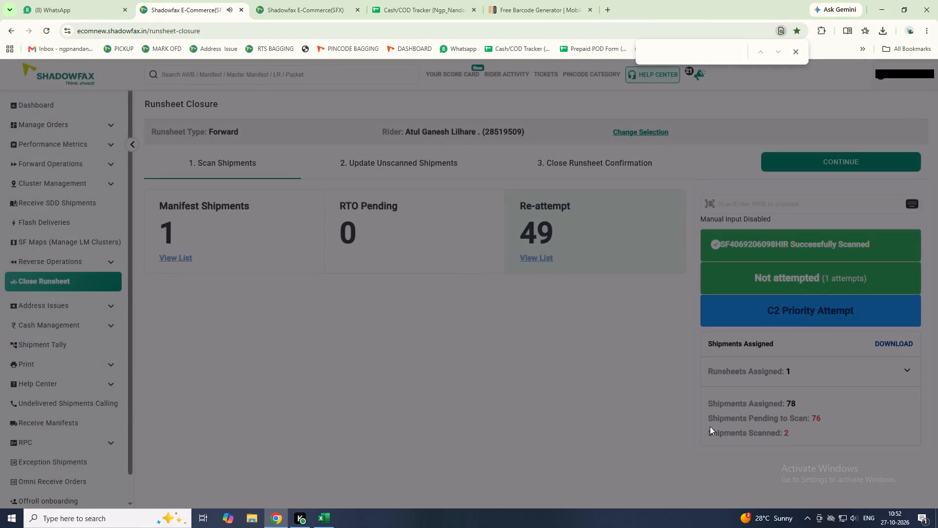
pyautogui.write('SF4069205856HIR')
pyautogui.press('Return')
pyautogui.click(720, 233)
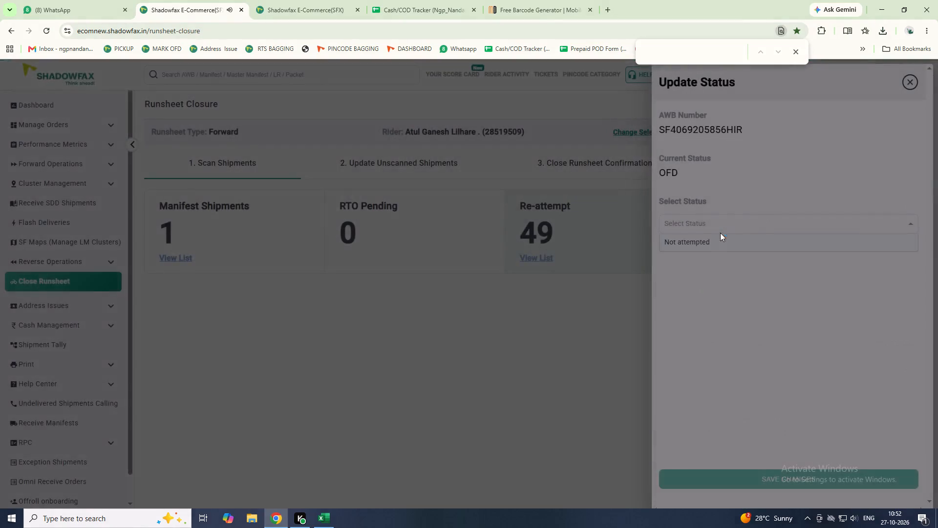
pyautogui.click(718, 241)
pyautogui.click(719, 285)
pyautogui.click(709, 307)
pyautogui.click(710, 479)
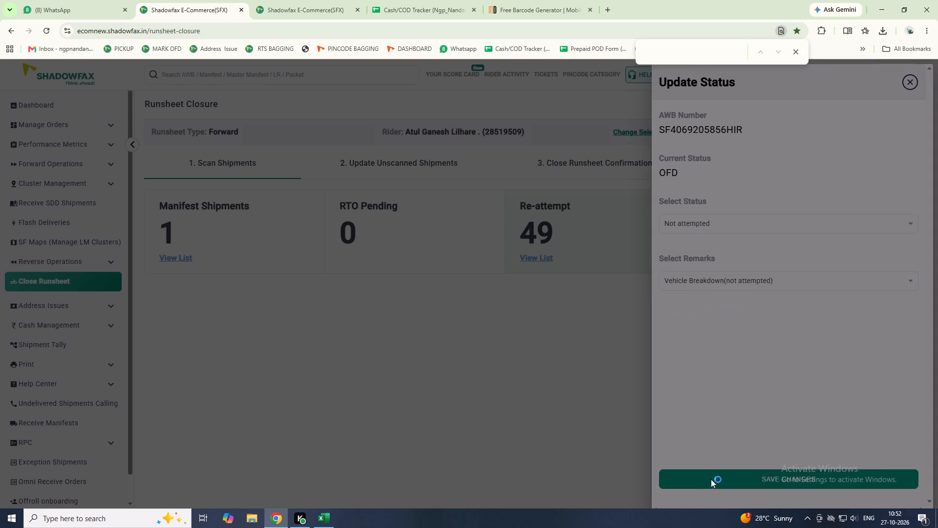